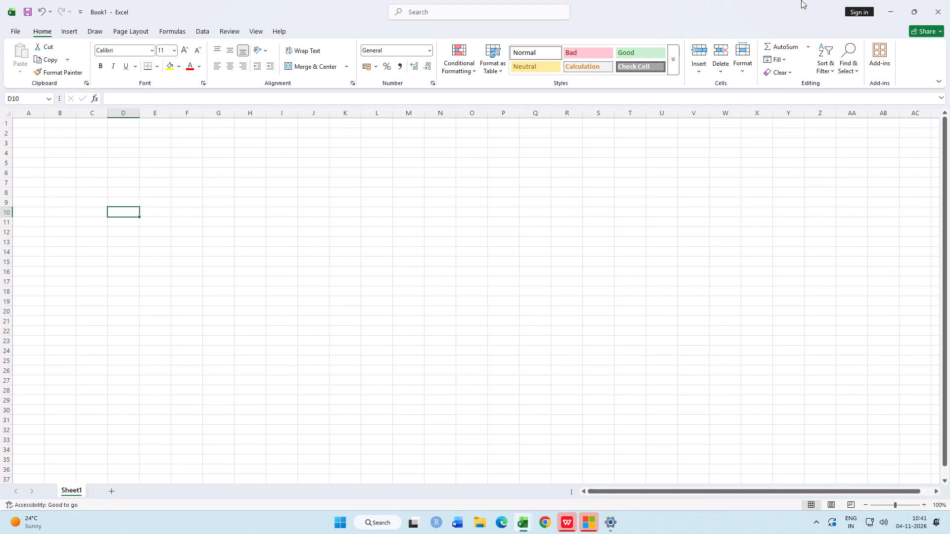
Enter 23.3, 22.9, 16.4, 24.5 and 23.9 down column A in cells A2 to A6.
click(26, 134)
click(26, 134)
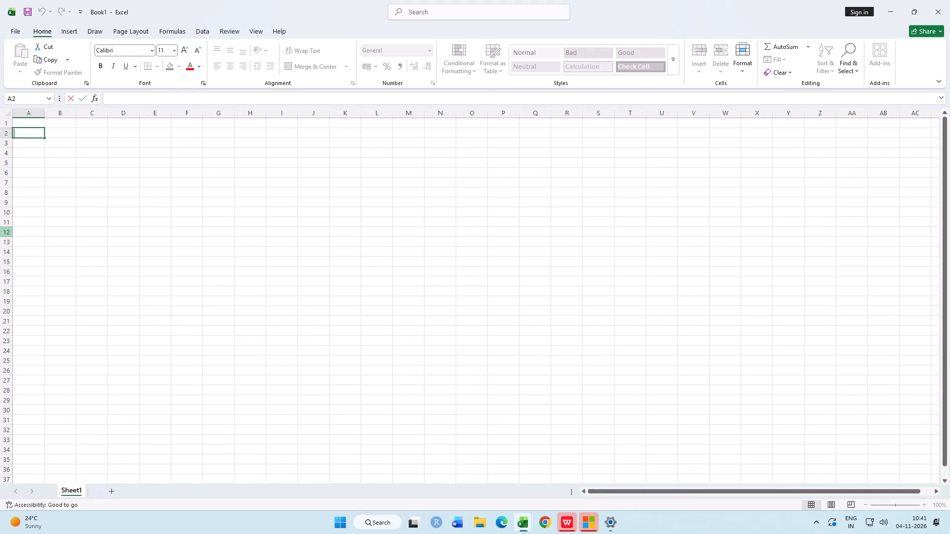
text(23.3)
key(Return)
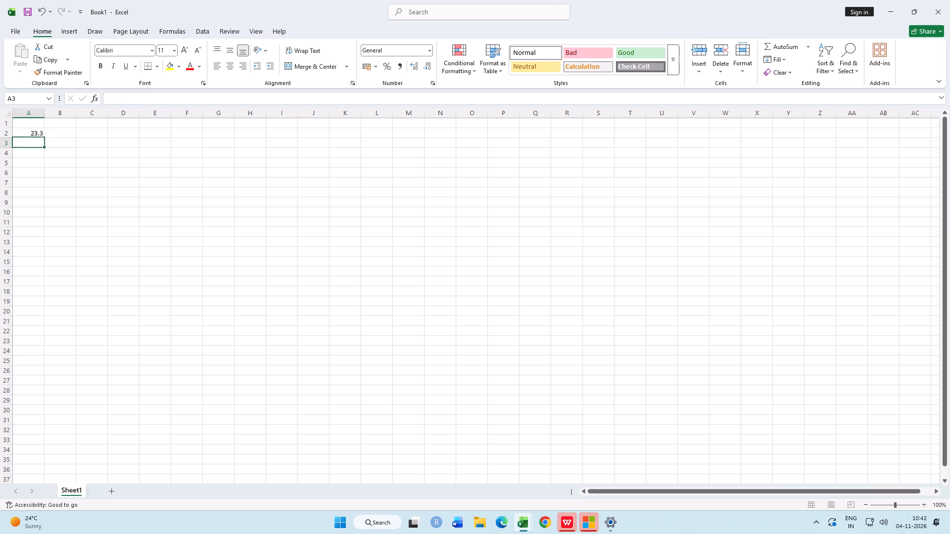
text(22.9)
key(Return)
text(16.4)
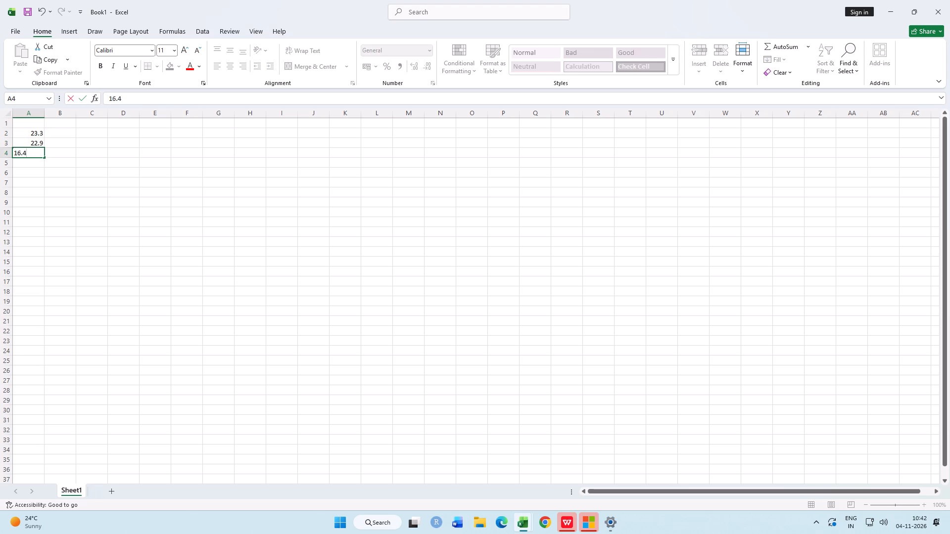
key(Return)
text(24.)
key(5)
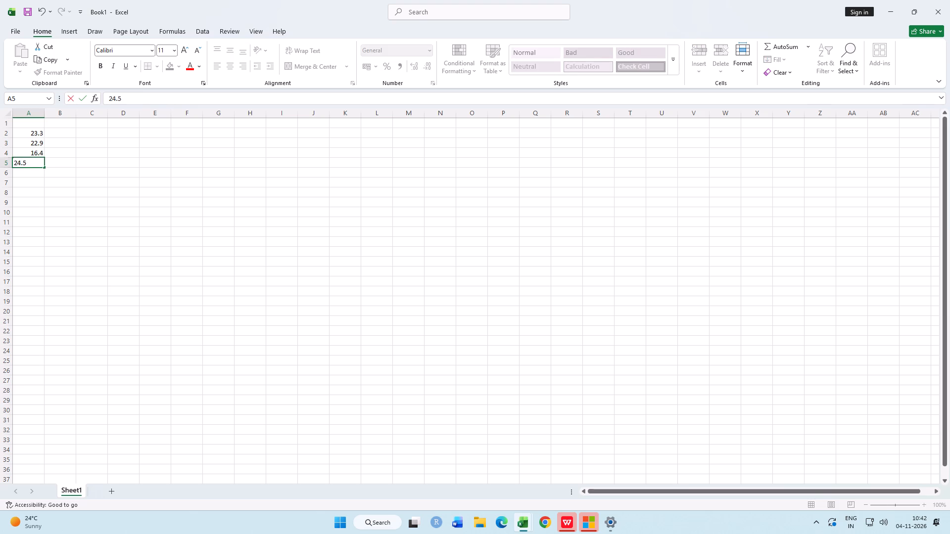
key(Return)
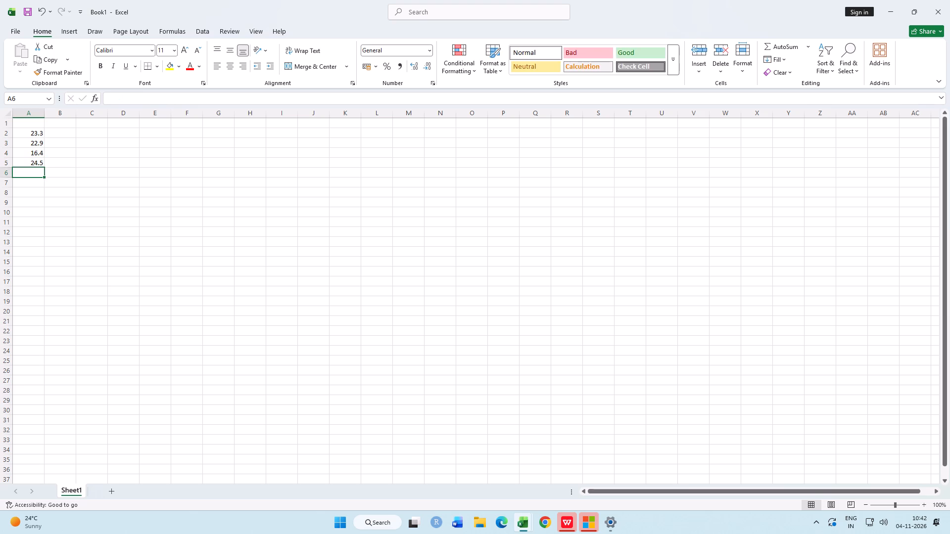
text(23)
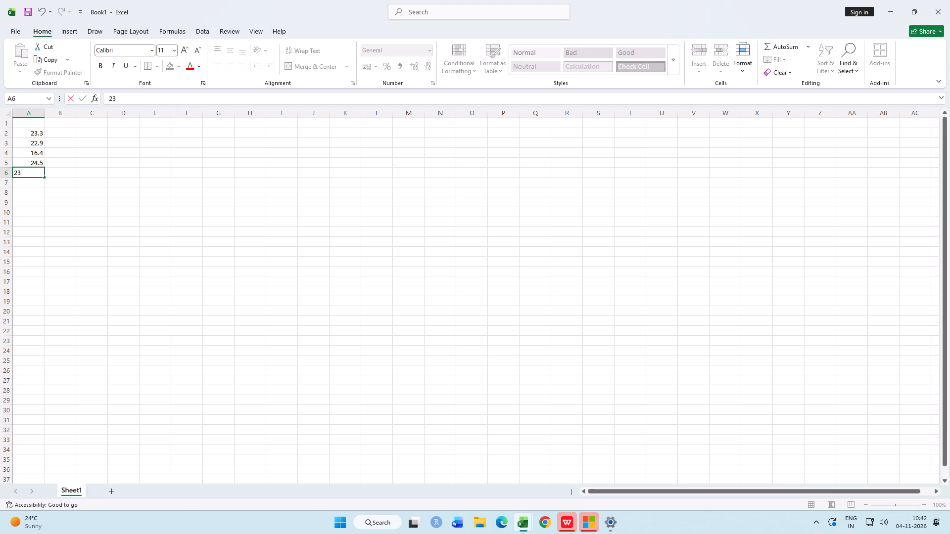
text(.9)
key(Return)
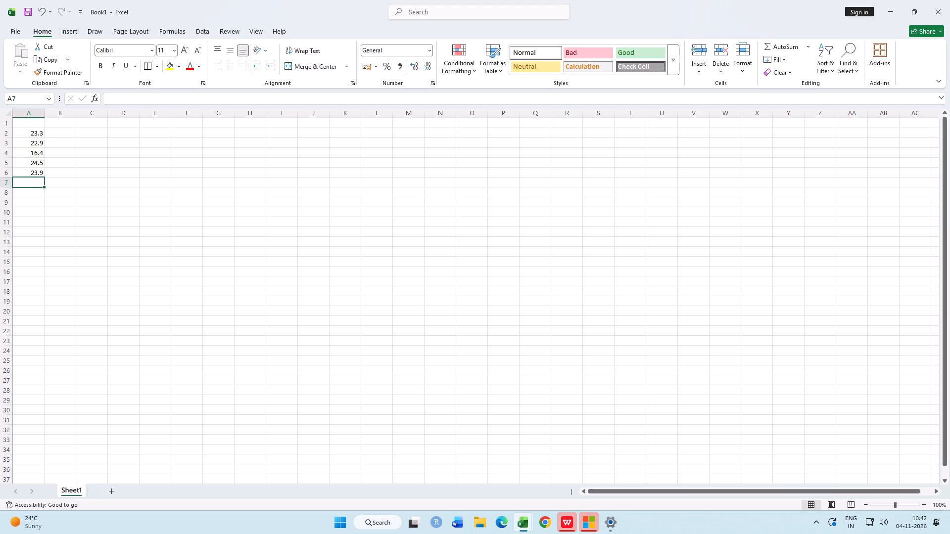
Continue column A by entering `12.4 in cell A7 and 22.7 in cell A8.
text(`1)
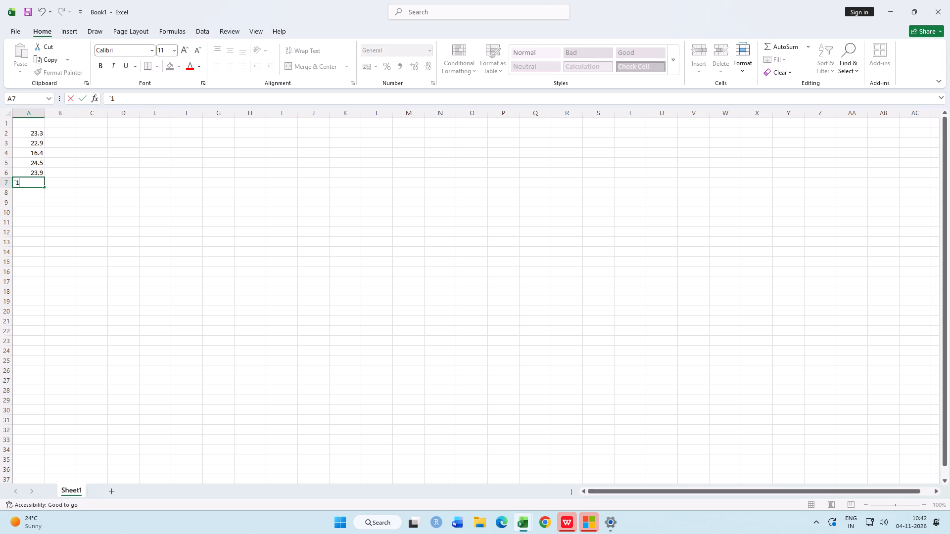
key(2)
text(.4)
key(Return)
text(22.7)
key(Return)
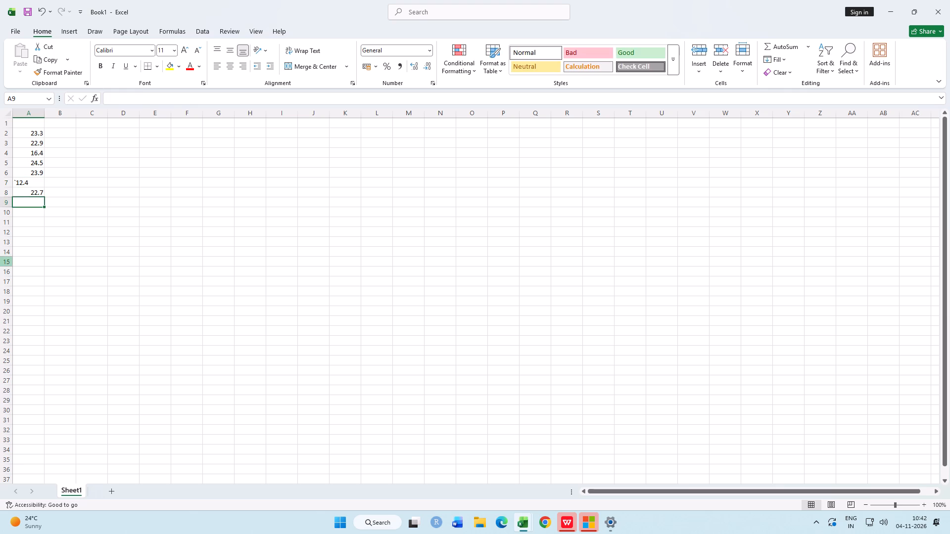
Remove the stray leading backtick from cell A7, making its entry 12.4.
double_click(23, 181)
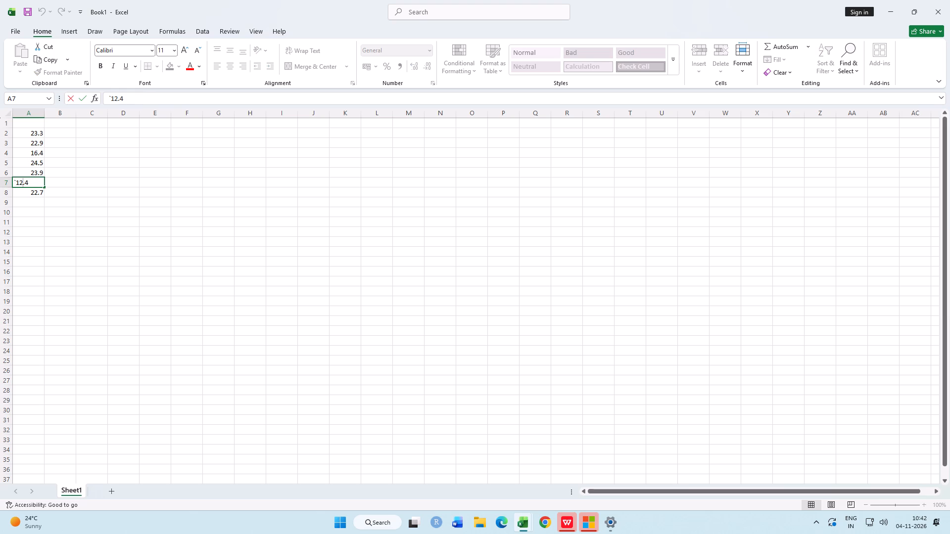
click(18, 181)
click(14, 183)
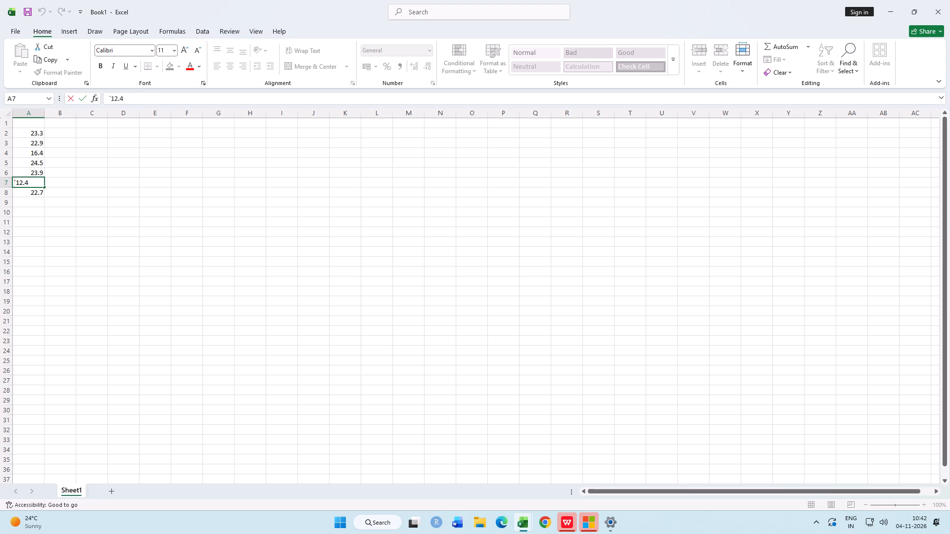
click(18, 183)
key(Left)
key(BackSpace)
key(Return)
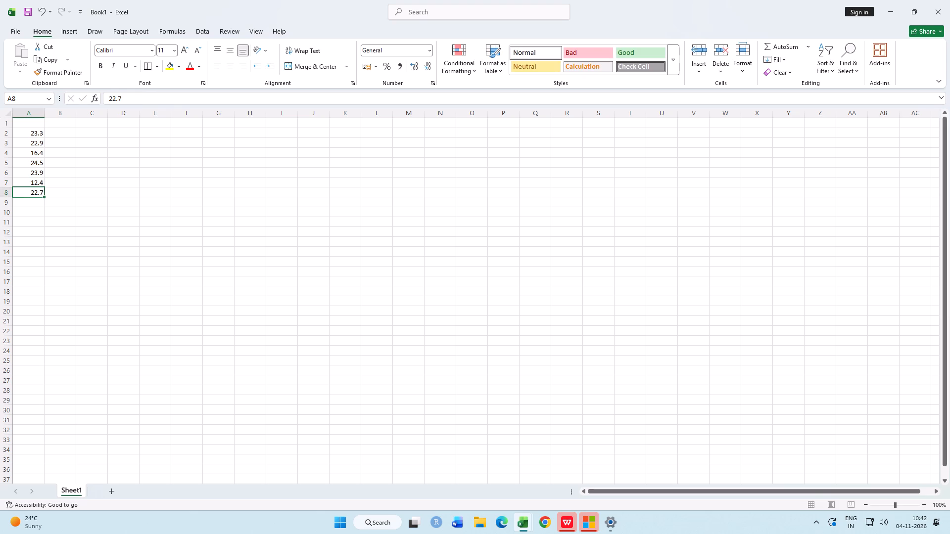
Enter 27.1, 23.3, 22.9, 16.4 and 24.5 down column A in cells A9 to A13.
key(Return)
text(27.1)
key(Return)
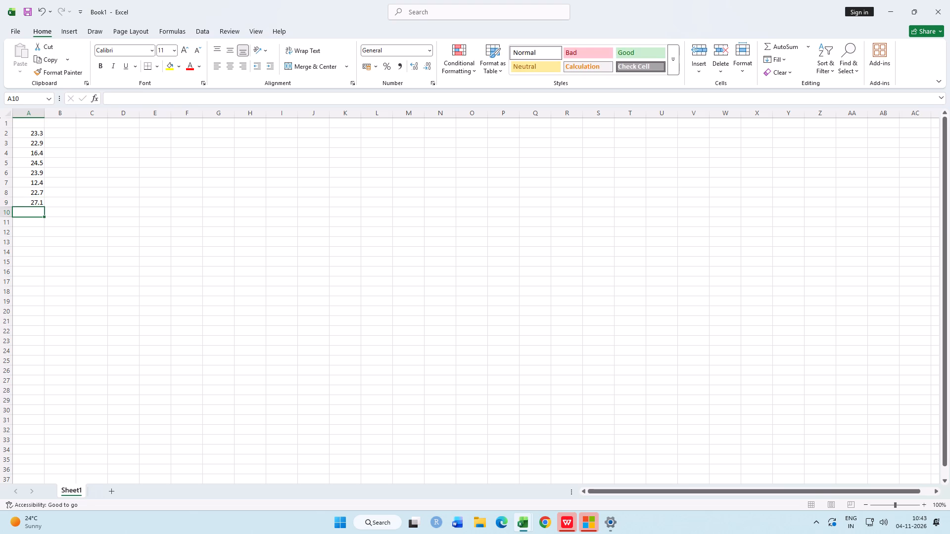
text(23)
text(.3)
key(Return)
text(22)
text(.9)
key(Return)
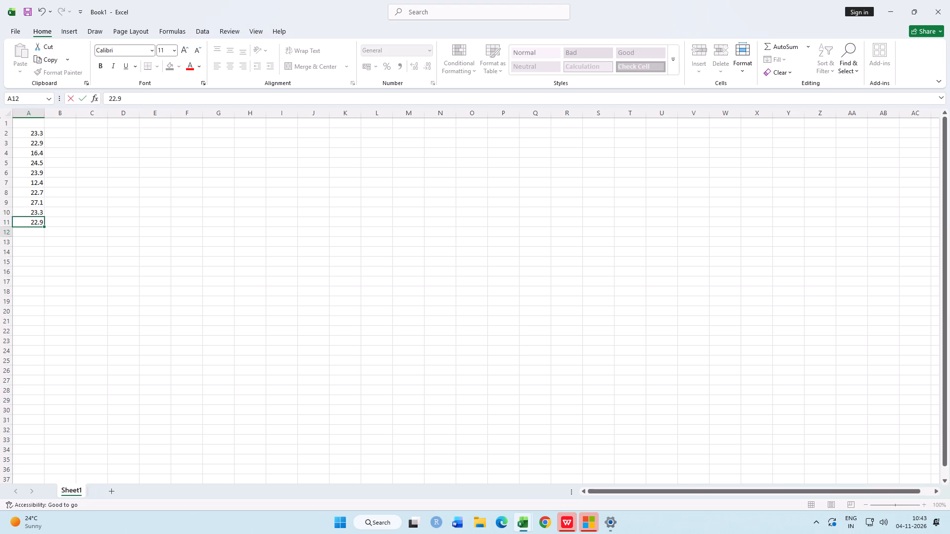
text(16.4)
key(Return)
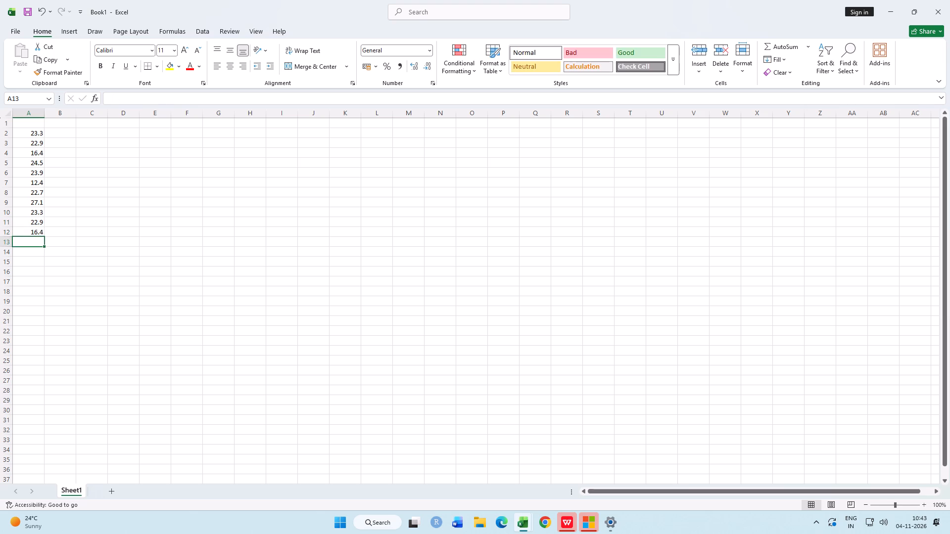
text(24.5)
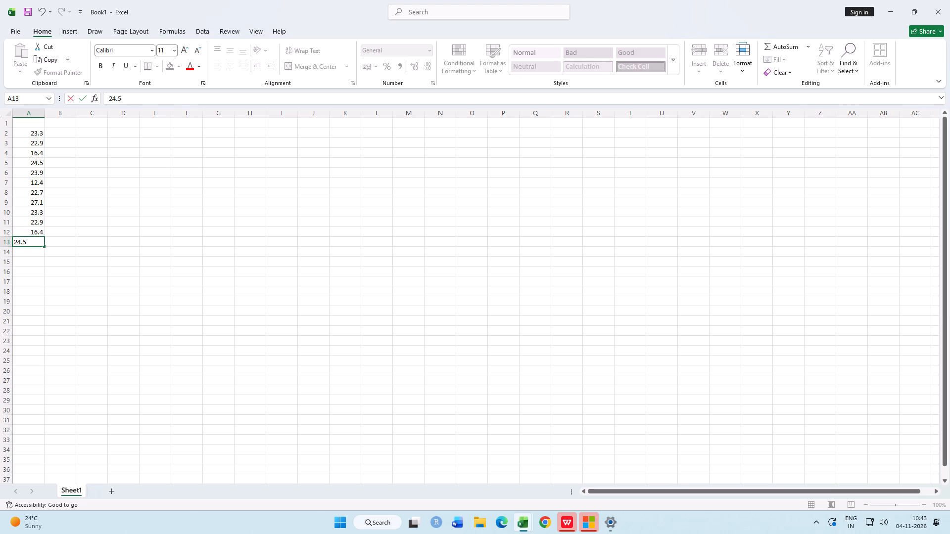
key(Return)
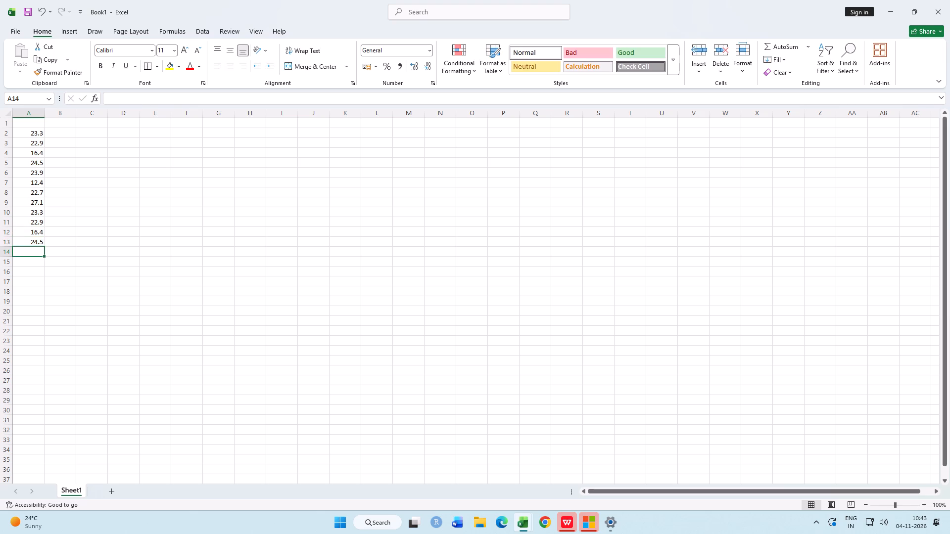
Enter 23.6, 21.7 and 16.9 down column A in cells A14 to A16.
text(23.6)
key(Return)
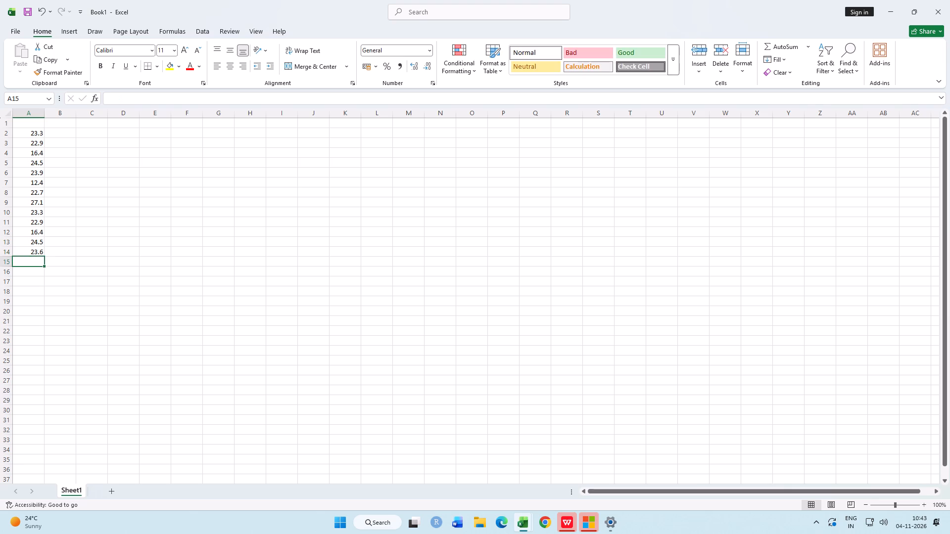
text(21)
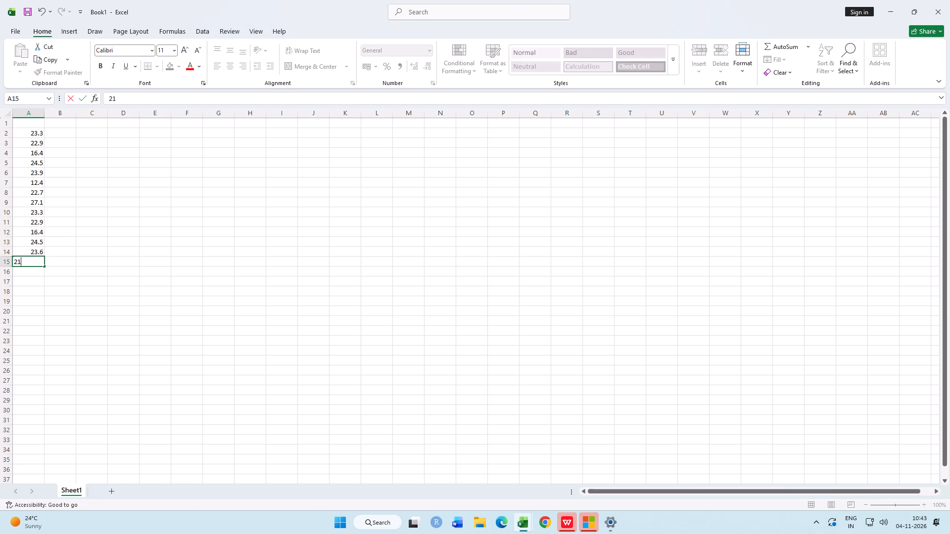
key(period)
key(7)
key(Return)
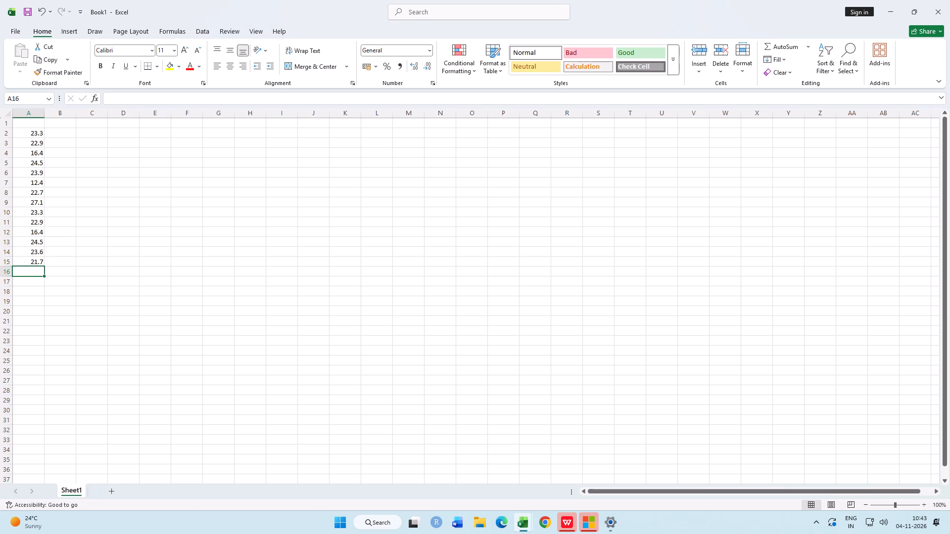
key(1)
key(6)
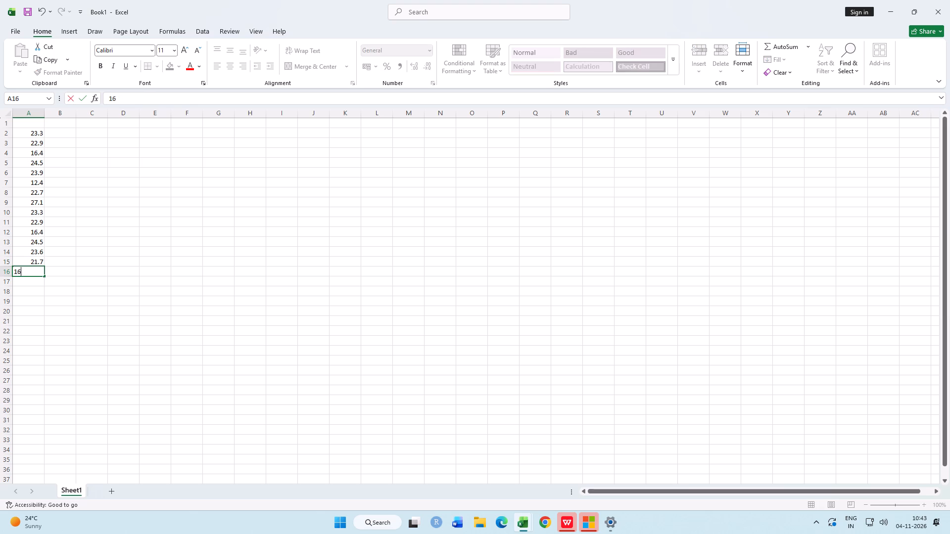
key(period)
key(9)
key(Return)
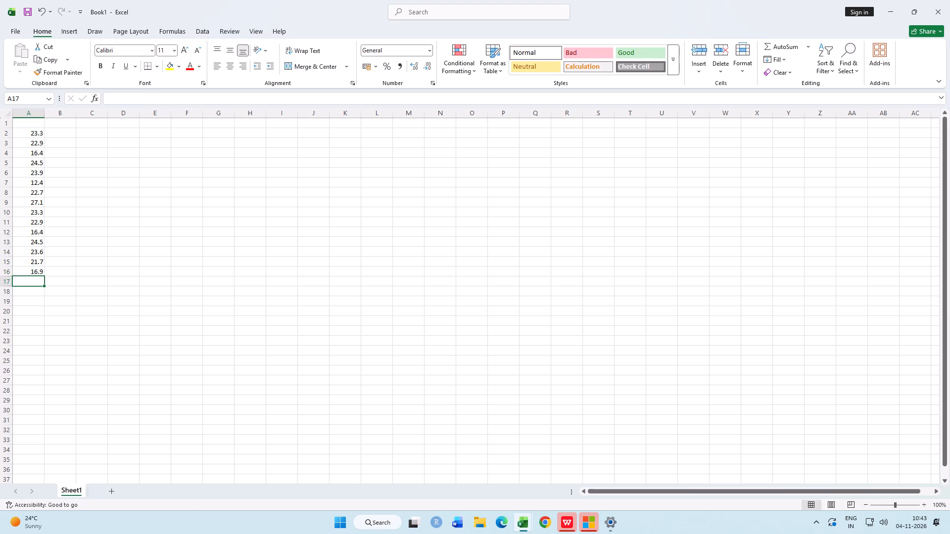
View the print preview of the sheet and return to the worksheet.
key(ctrl+p)
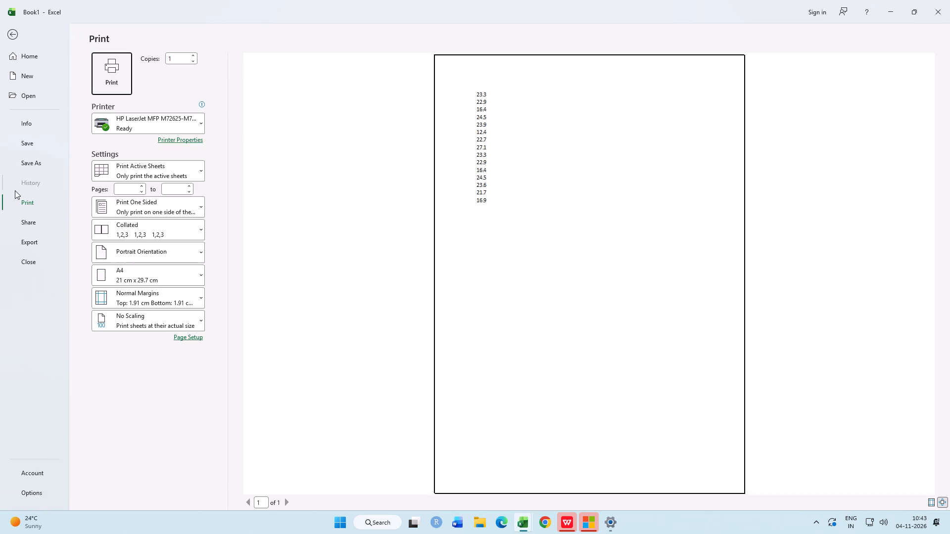
click(13, 40)
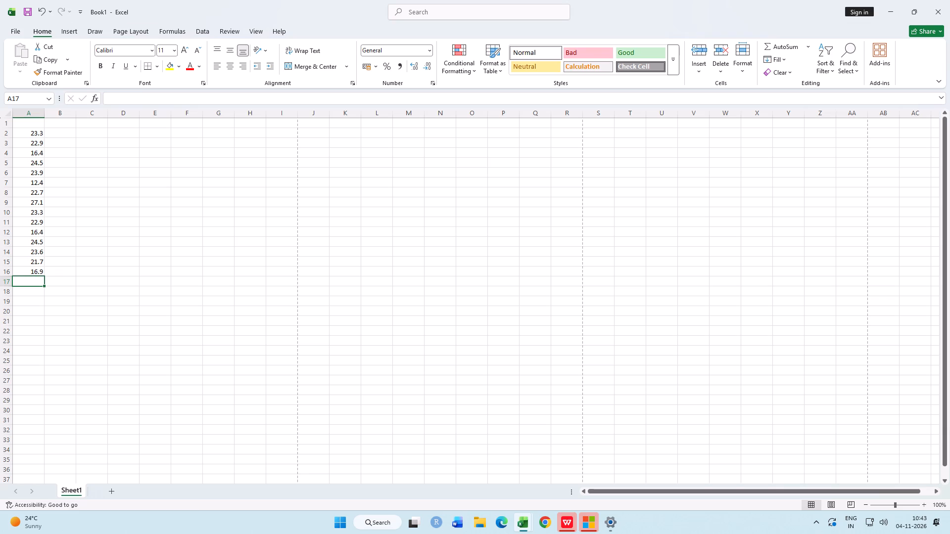
Enter the label "n =" in cell A18 and the value 15 beside it in cell B18.
click(30, 292)
click(30, 292)
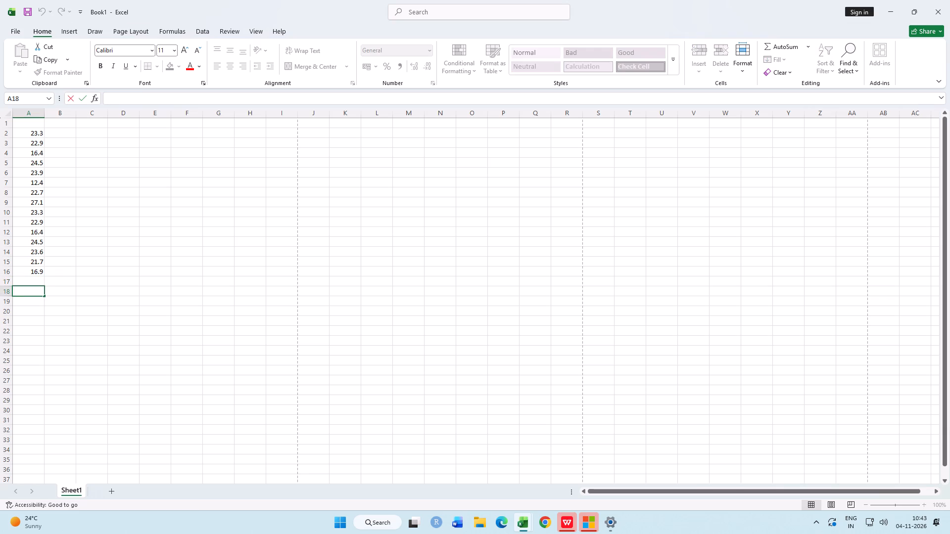
text(n)
key(space)
text(=)
key(space)
click(65, 295)
click(65, 288)
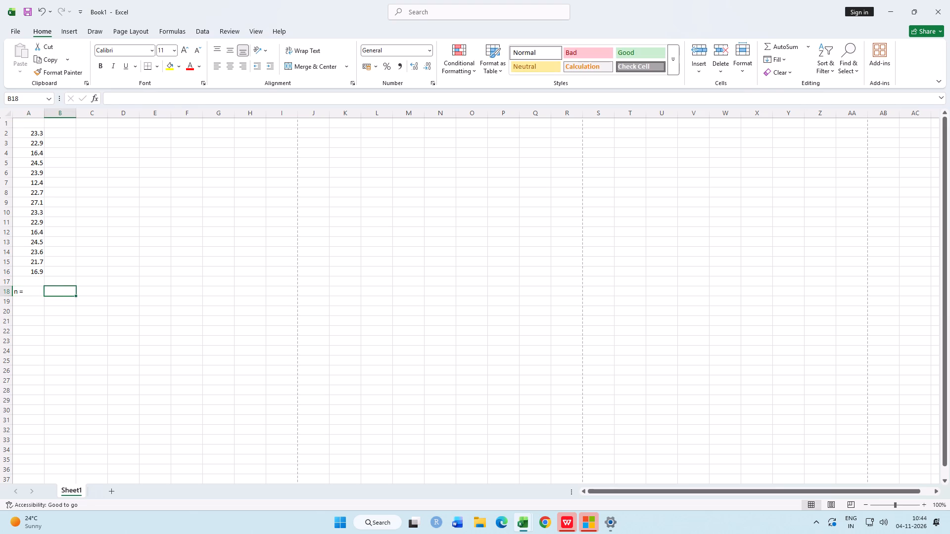
click(64, 293)
click(64, 293)
key(1)
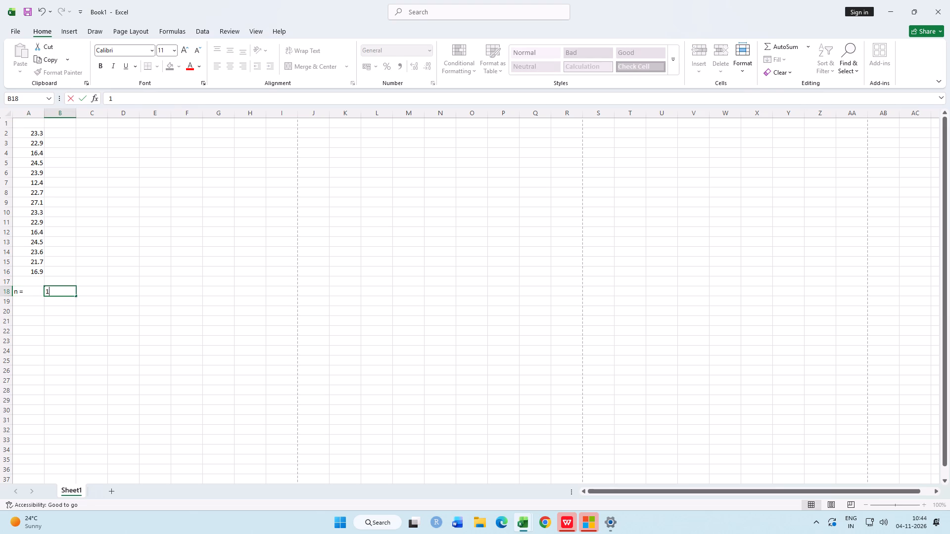
key(5)
click(45, 337)
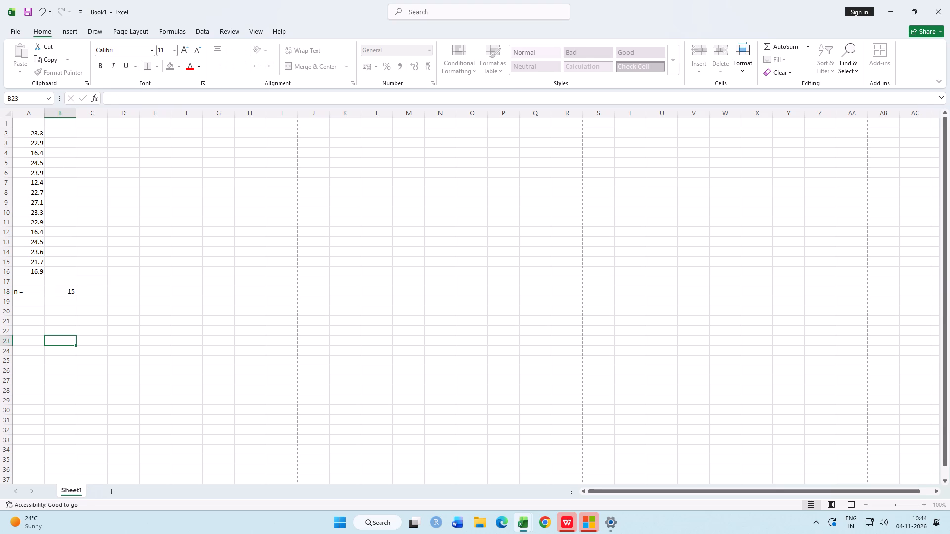
Calculate the mean of A2:A16 in cell A22 with the AVERAGE function.
double_click(29, 338)
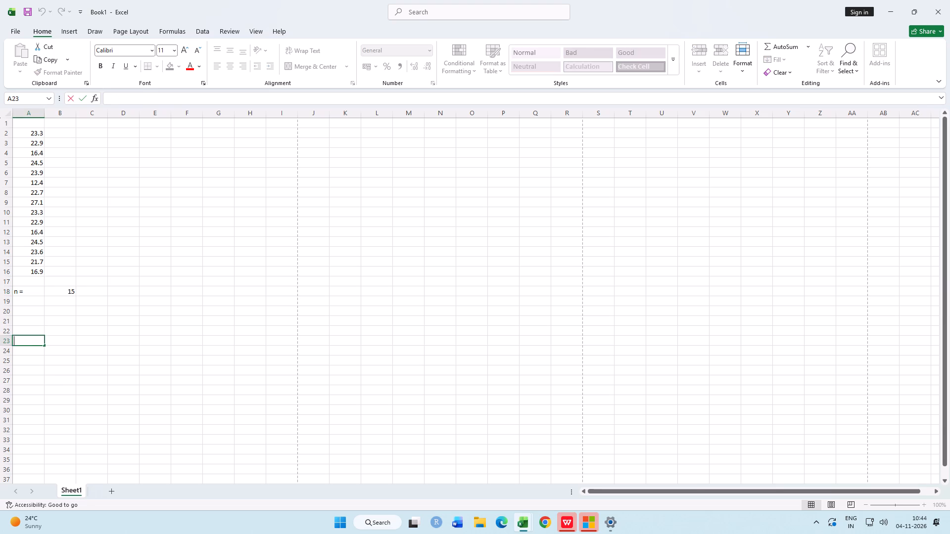
double_click(22, 331)
key(equal)
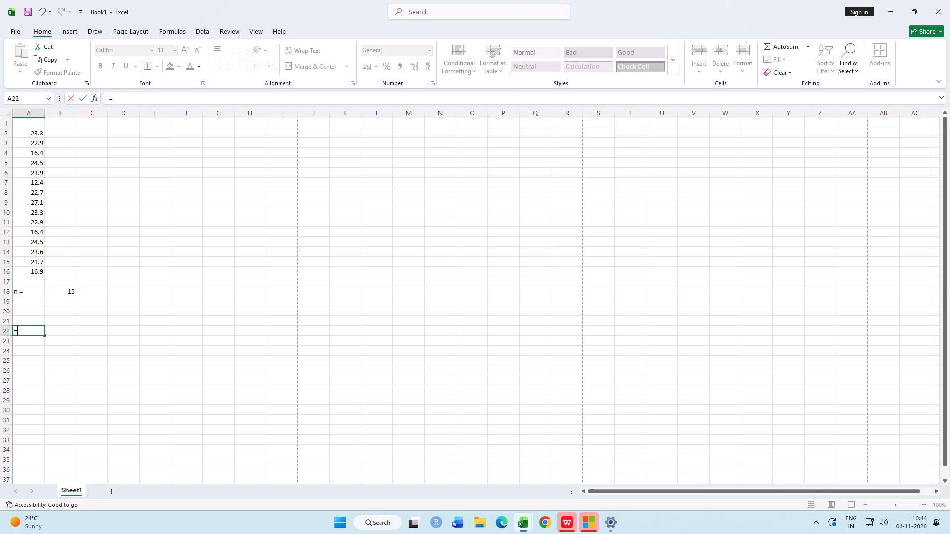
text(aver)
key(Tab)
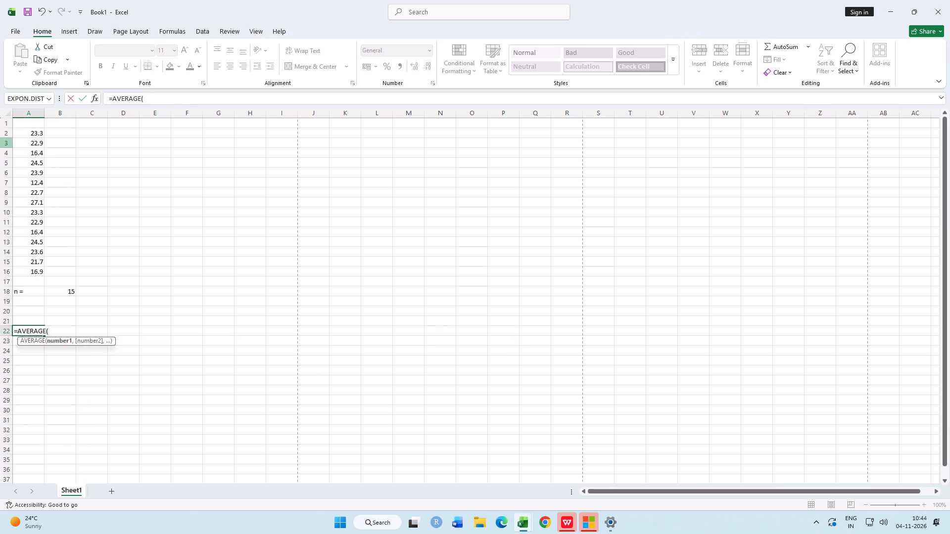
drag(32, 130, 31, 215)
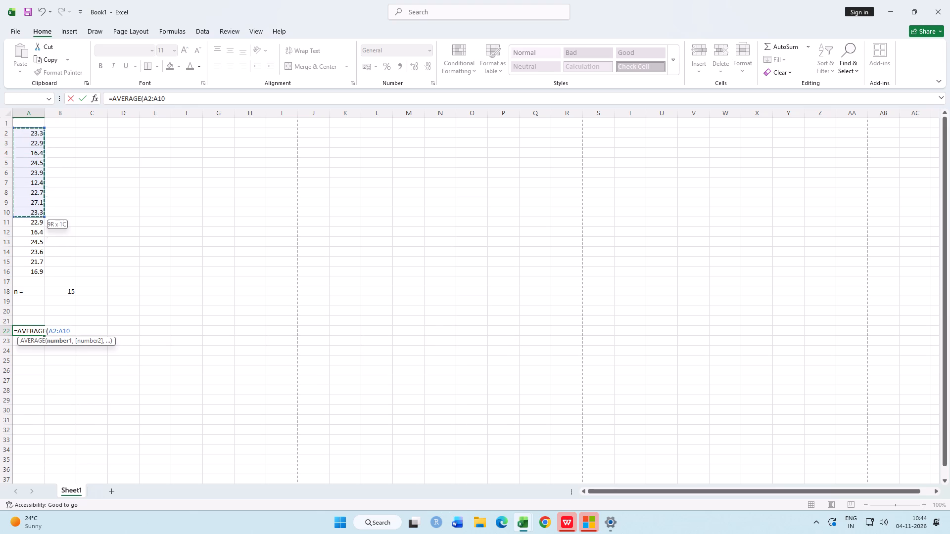
drag(31, 215, 38, 271)
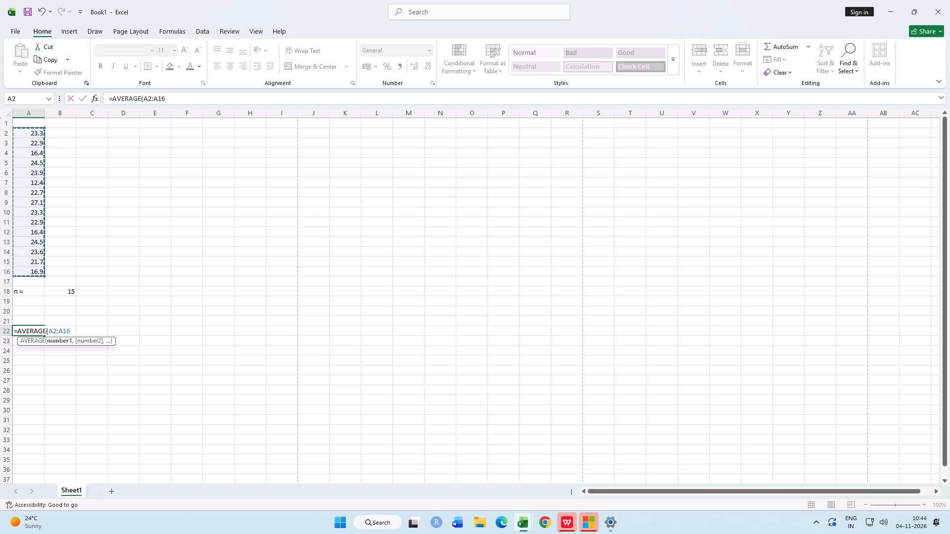
key(Return)
Move the AVERAGE formula for A2:A16 from cell A22 to cell B22 by cutting and pasting its text.
scroll(59, 283, down, 1)
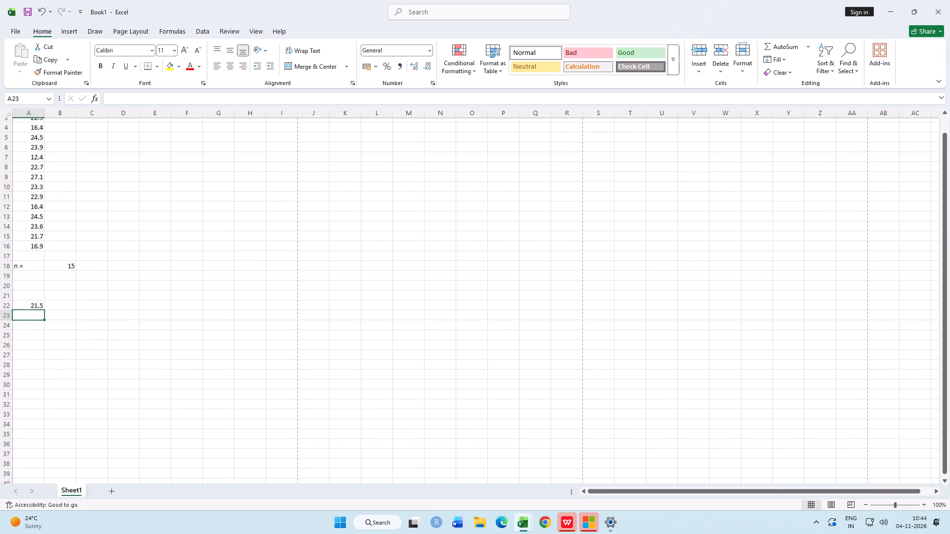
scroll(59, 283, down, 2)
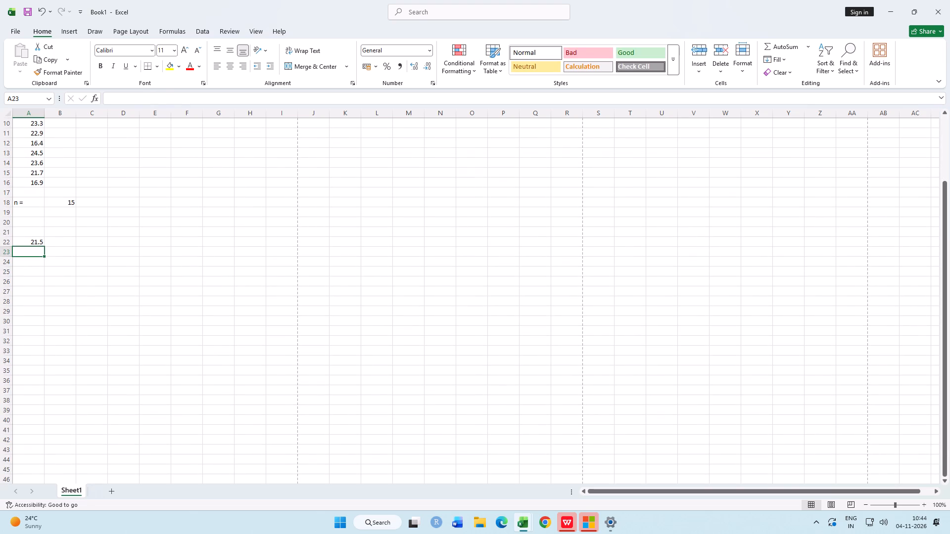
click(36, 240)
click(55, 239)
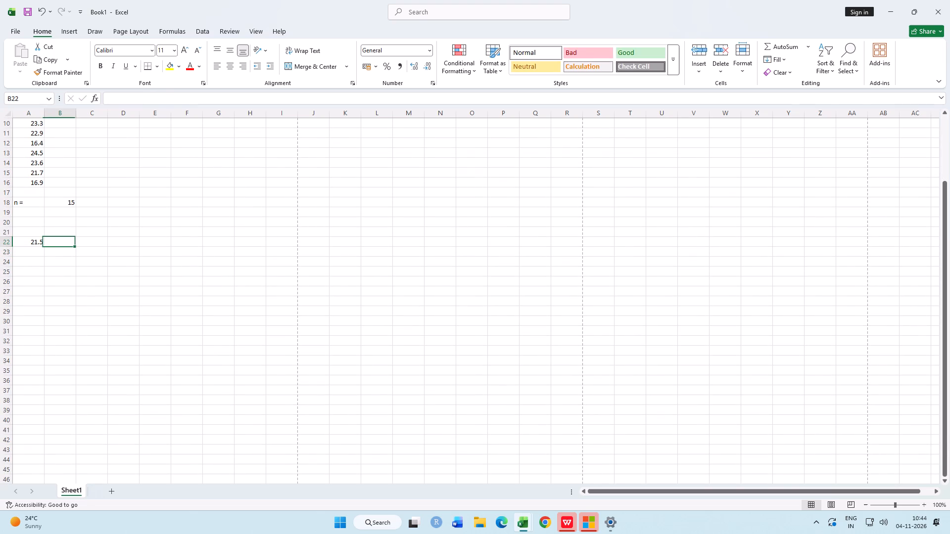
click(37, 242)
drag(37, 242, 64, 239)
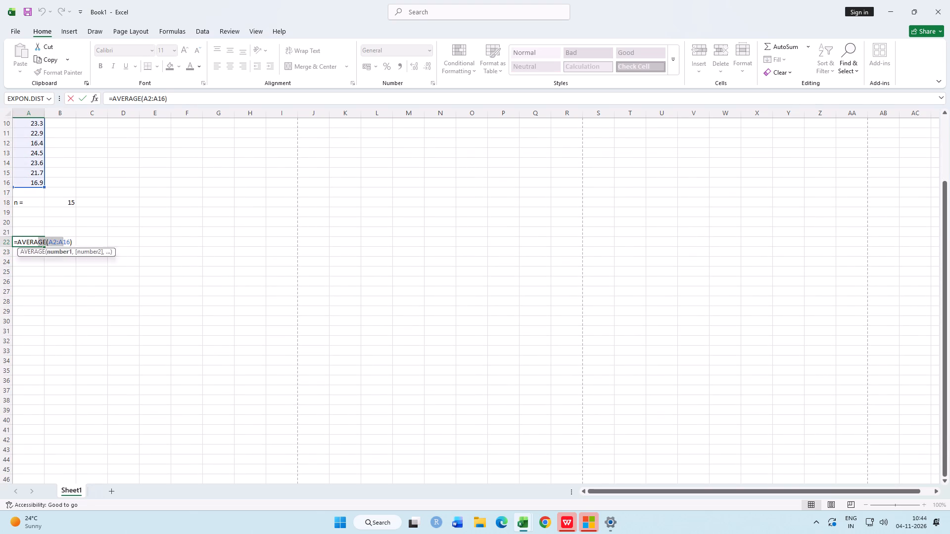
click(13, 243)
drag(13, 243, 69, 238)
right_click(69, 238)
click(96, 242)
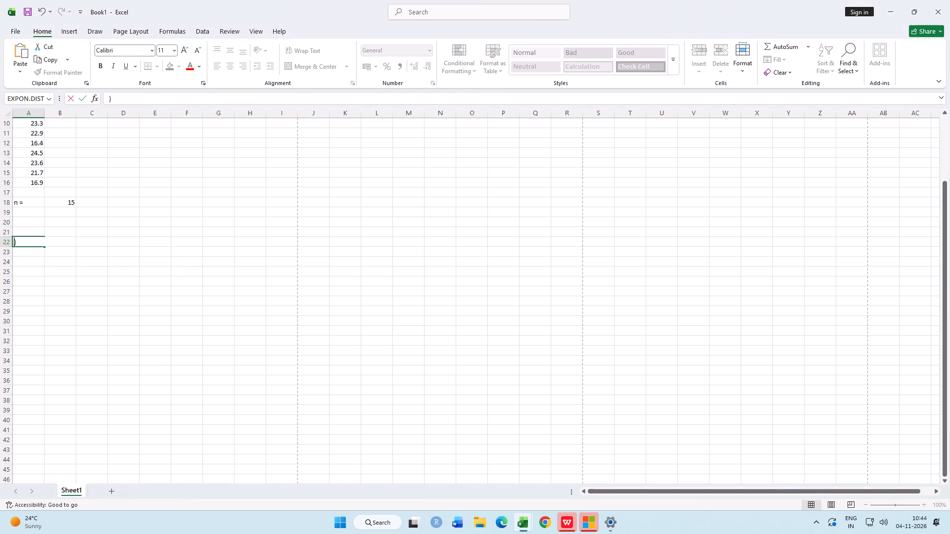
click(67, 240)
click(93, 240)
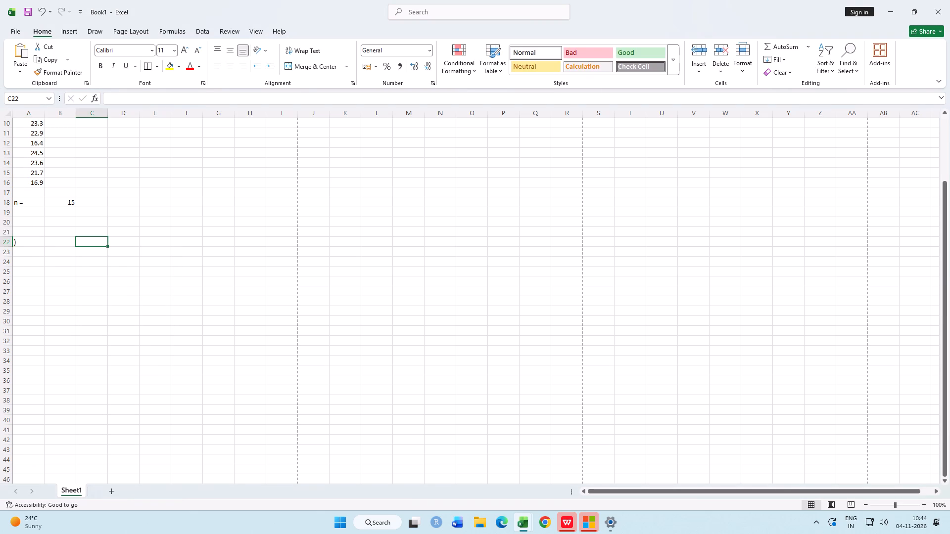
double_click(84, 242)
double_click(64, 241)
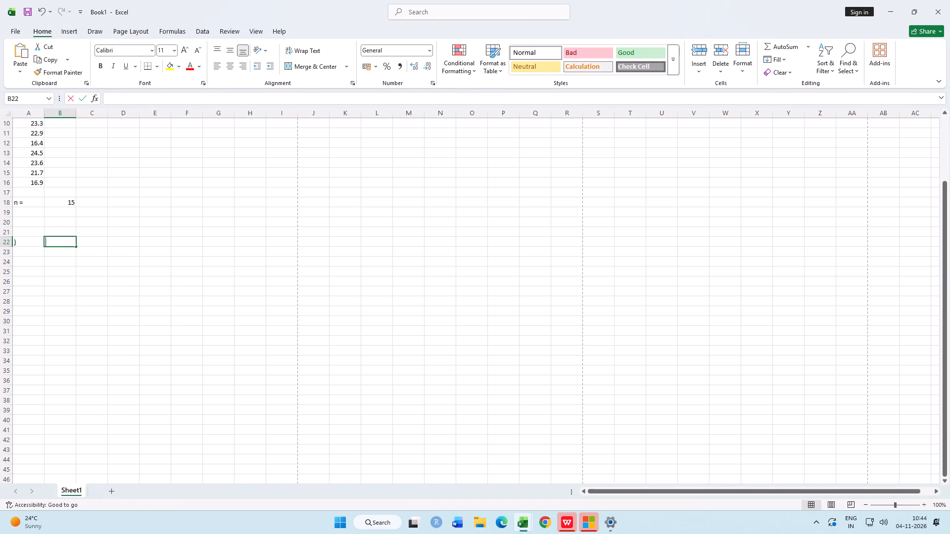
right_click(64, 241)
click(96, 289)
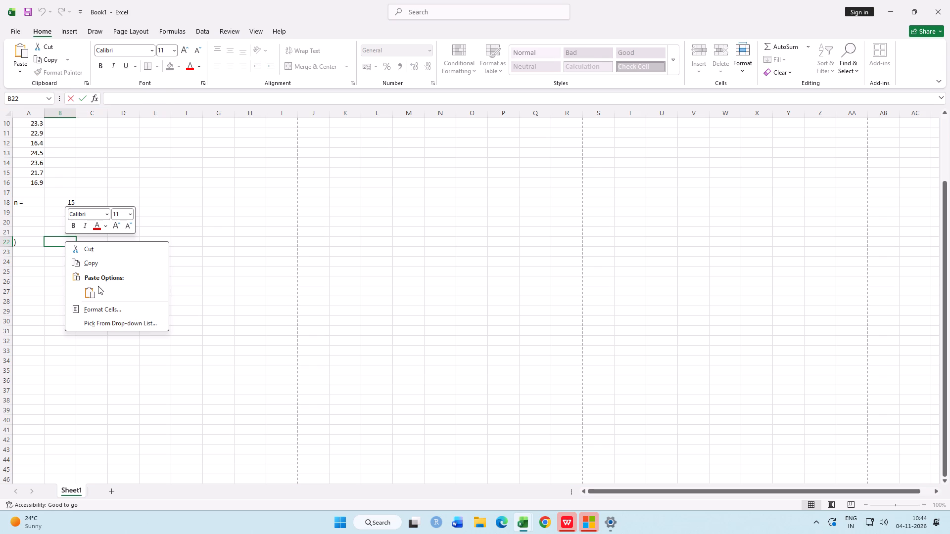
click(92, 290)
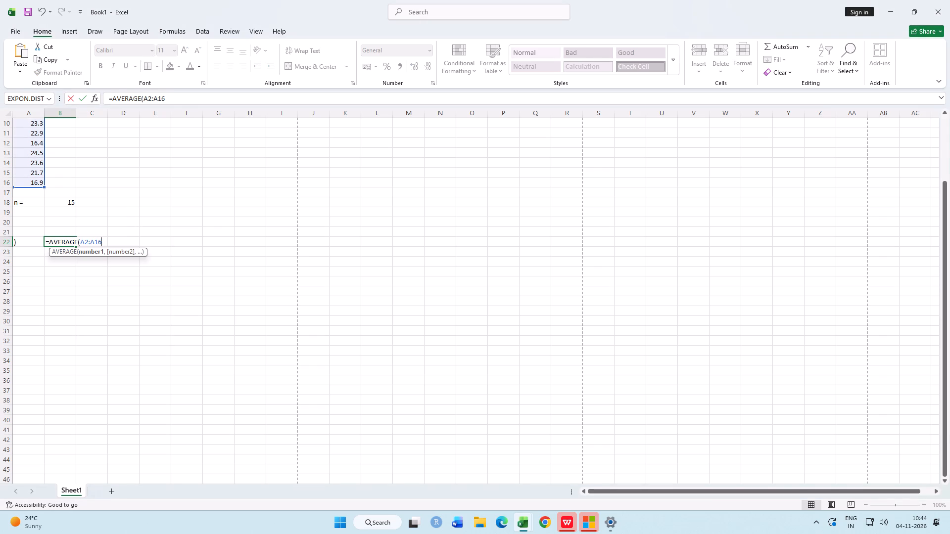
key(Return)
Replace the leftover closing bracket in cell A22 with the label "average =".
double_click(25, 245)
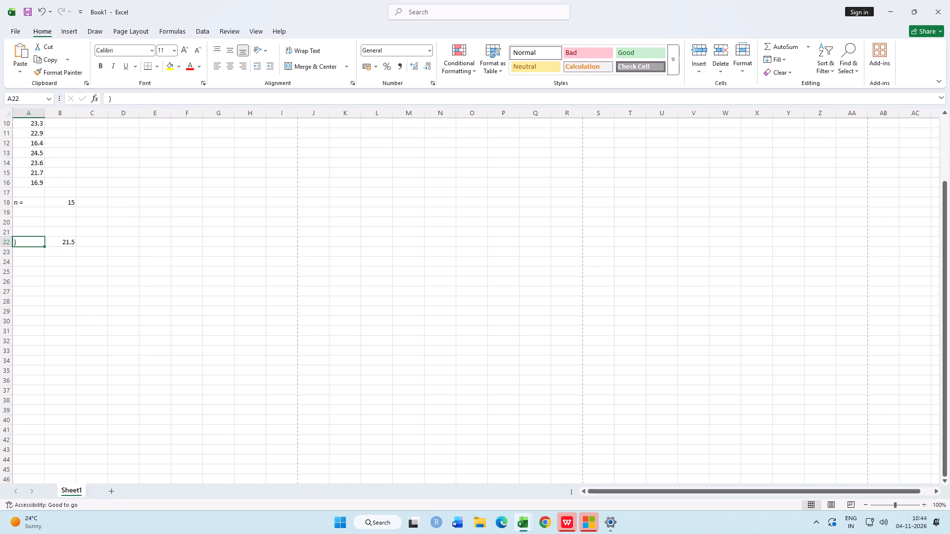
double_click(24, 242)
key(BackSpace)
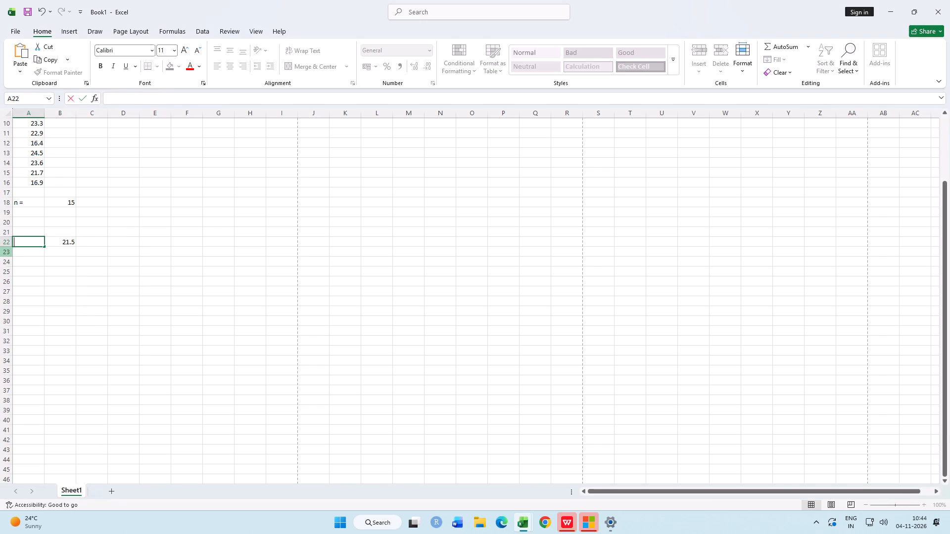
text(avera)
text(ge)
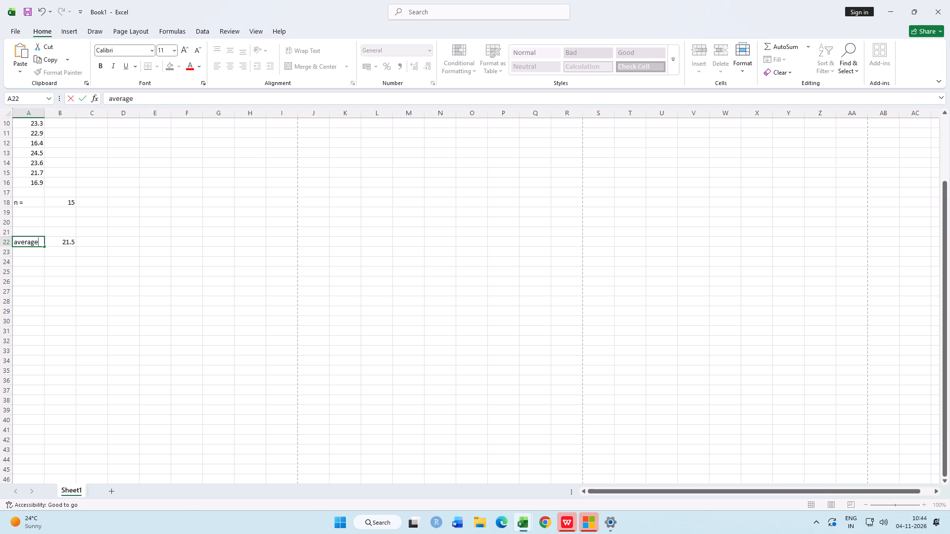
key(space)
key(equal)
key(Return)
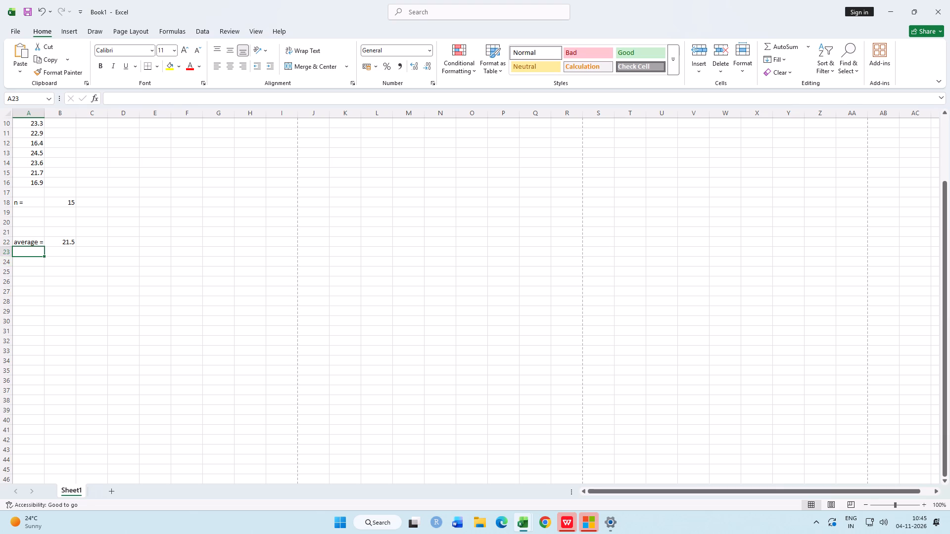
Enter the label "SSD =" in cell A25.
click(28, 267)
triple_click(27, 272)
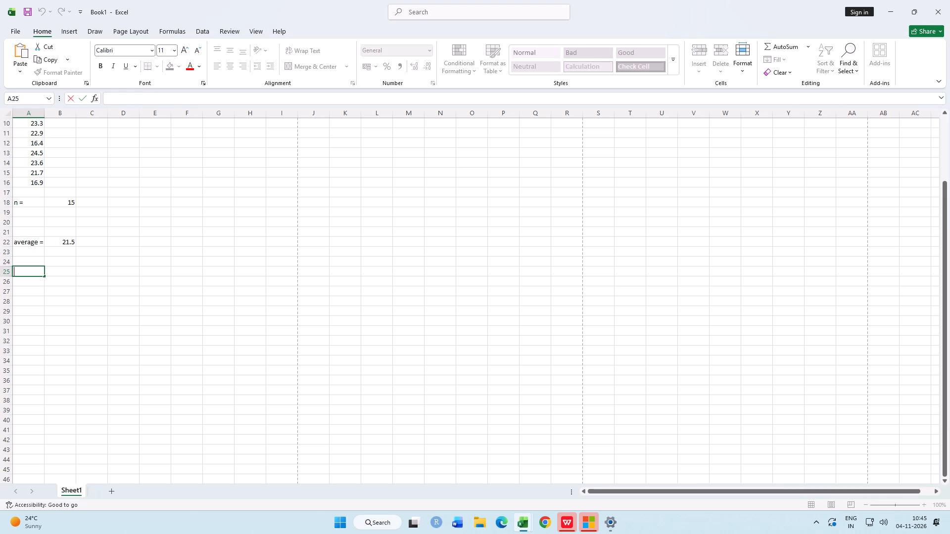
text(ss)
key(BackSpace)
key(BackSpace)
text(SS)
key(d)
key(space)
text(=)
key(space)
Calculate the sum of squared deviations of A2:A16 in cell B25 with the DEVSQ function.
triple_click(64, 272)
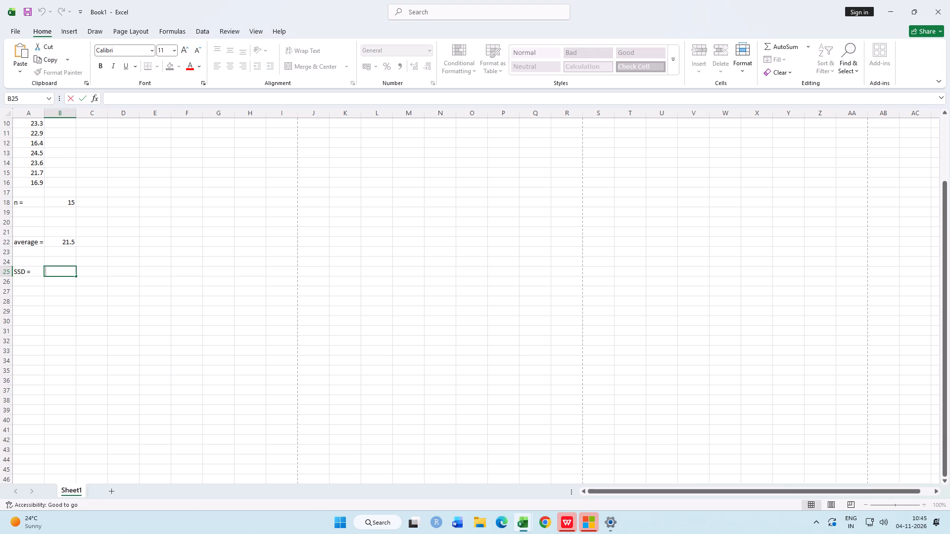
key(equal)
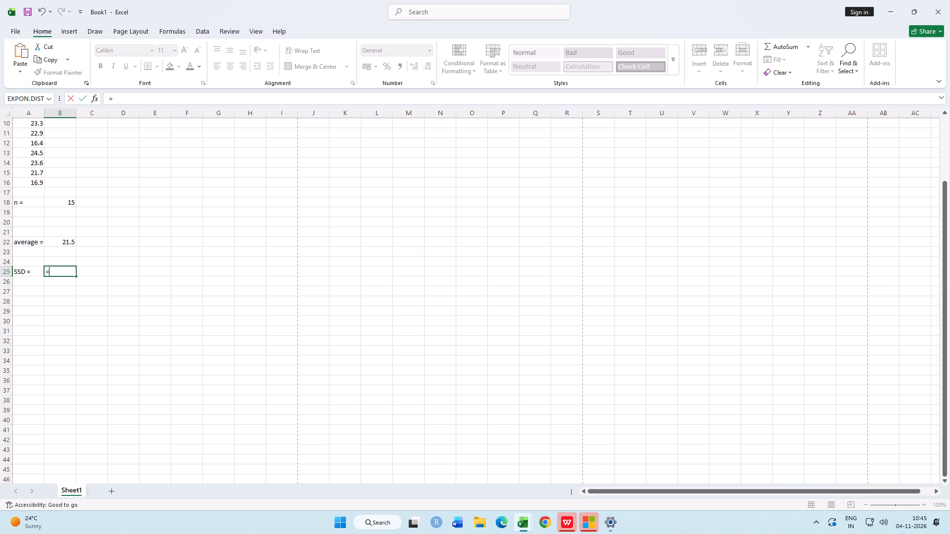
text(DEV)
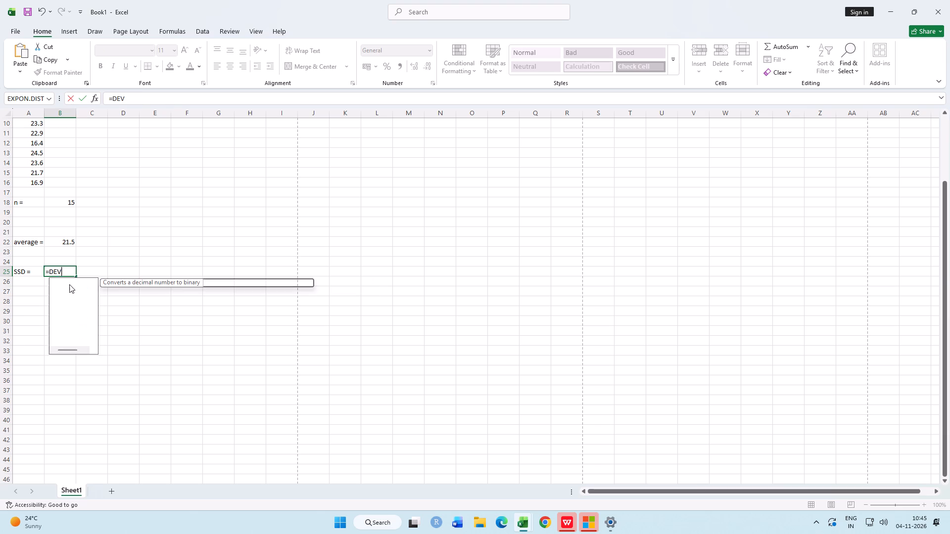
key(Tab)
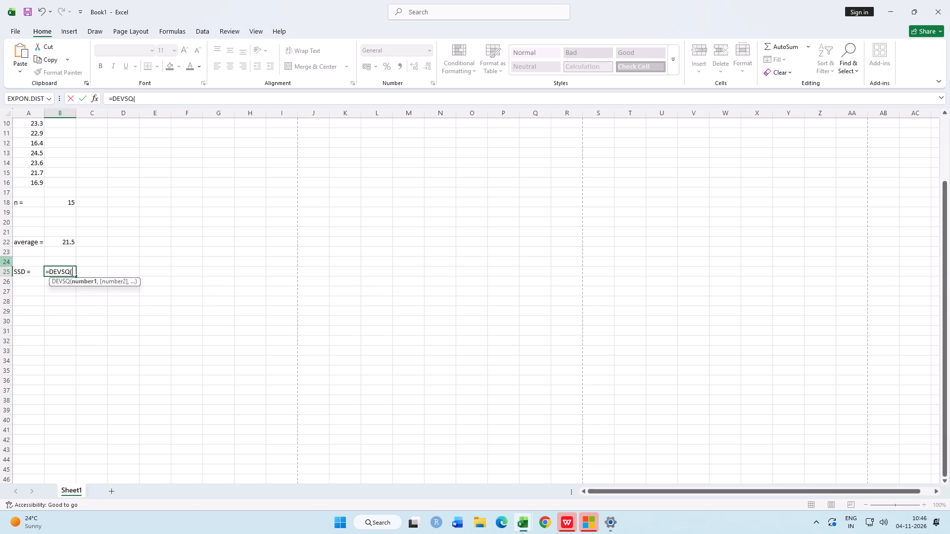
scroll(33, 183, up, 4)
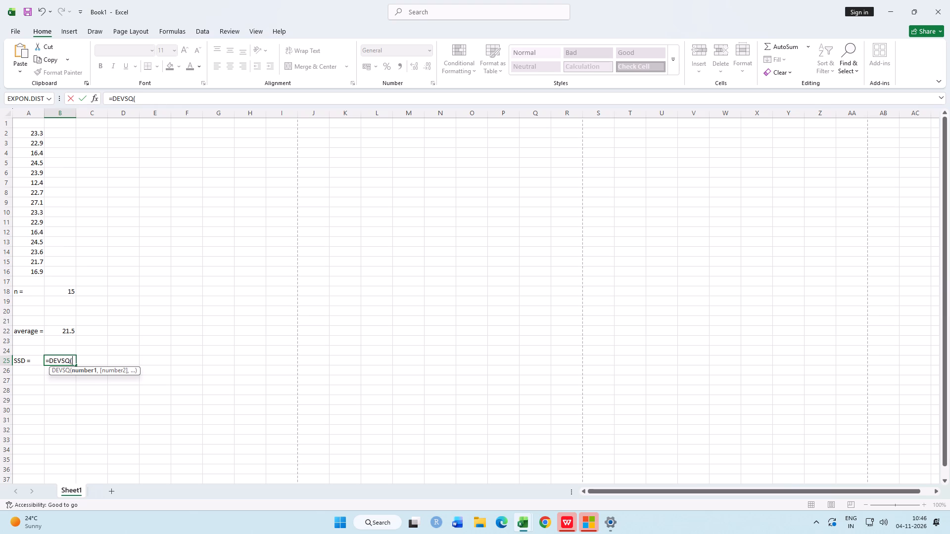
drag(34, 130, 35, 269)
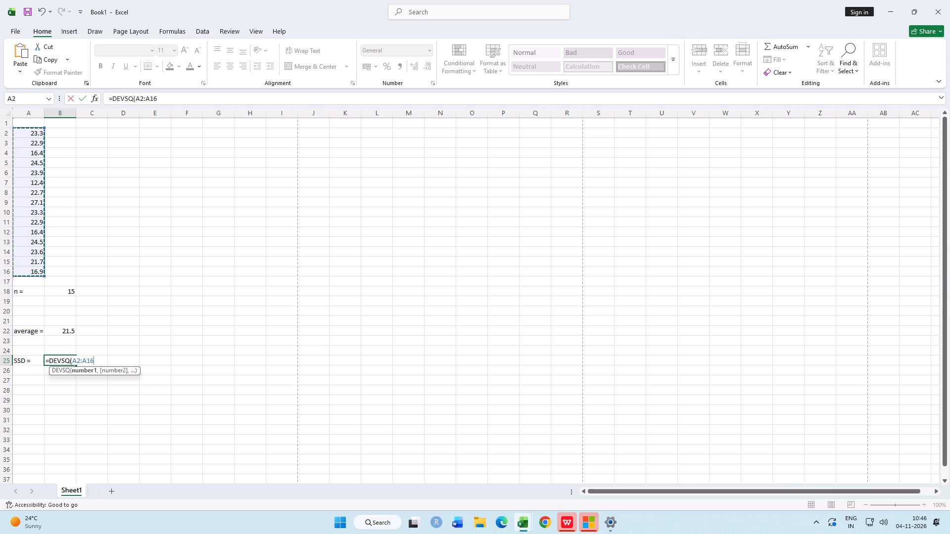
key(Return)
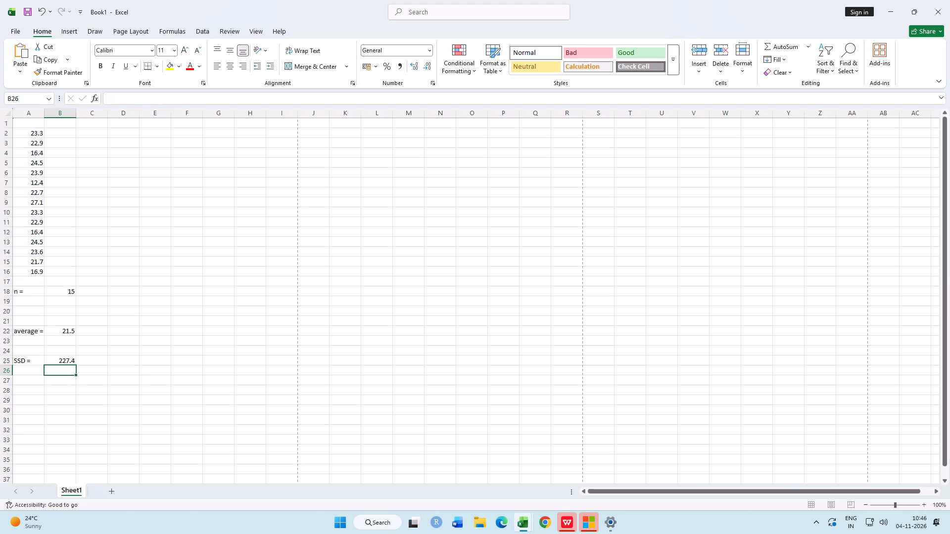
Enter the label "CHI SQ =" in cell A29.
scroll(133, 313, down, 2)
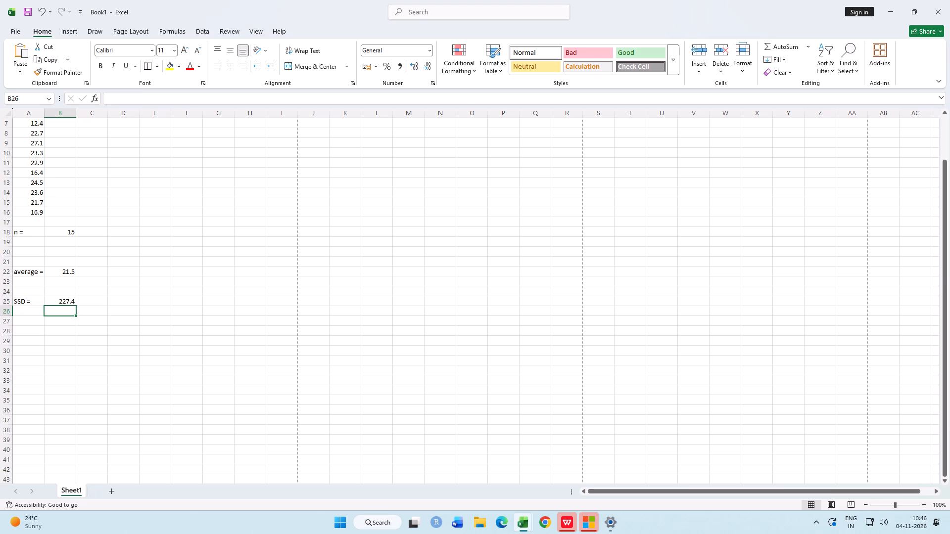
double_click(31, 340)
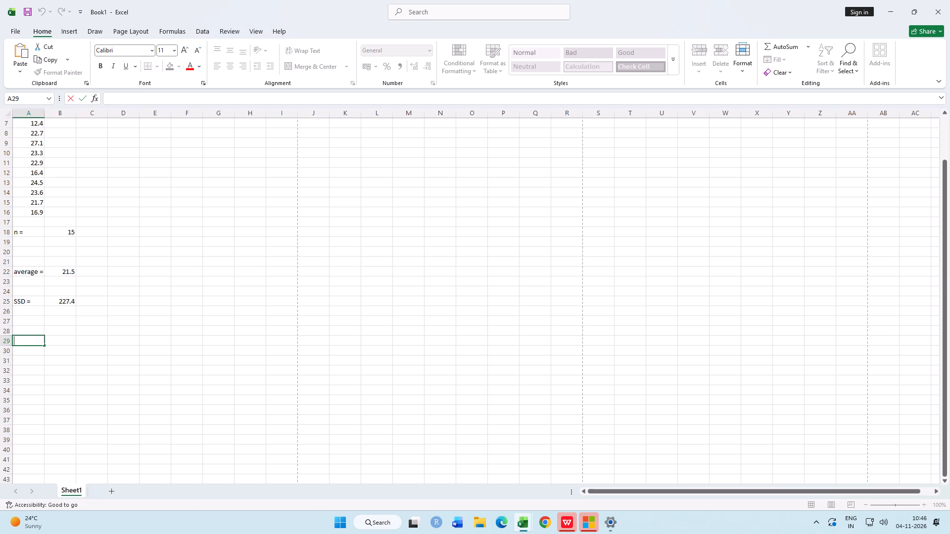
text(CHI)
key(space)
text(SQ =)
key(space)
Calculate the chi-square value in cell B29 by dividing the SSD in B25 by 2.3.
click(59, 339)
click(62, 335)
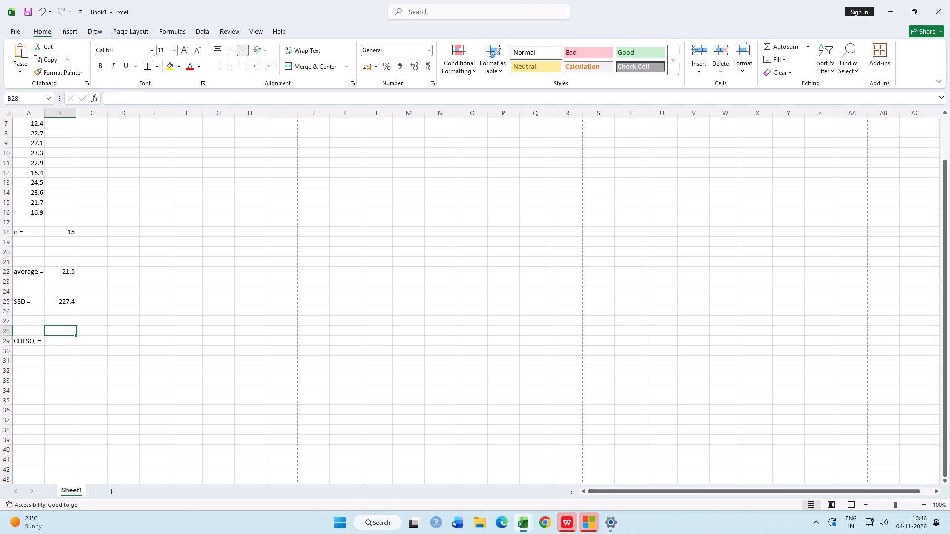
double_click(62, 347)
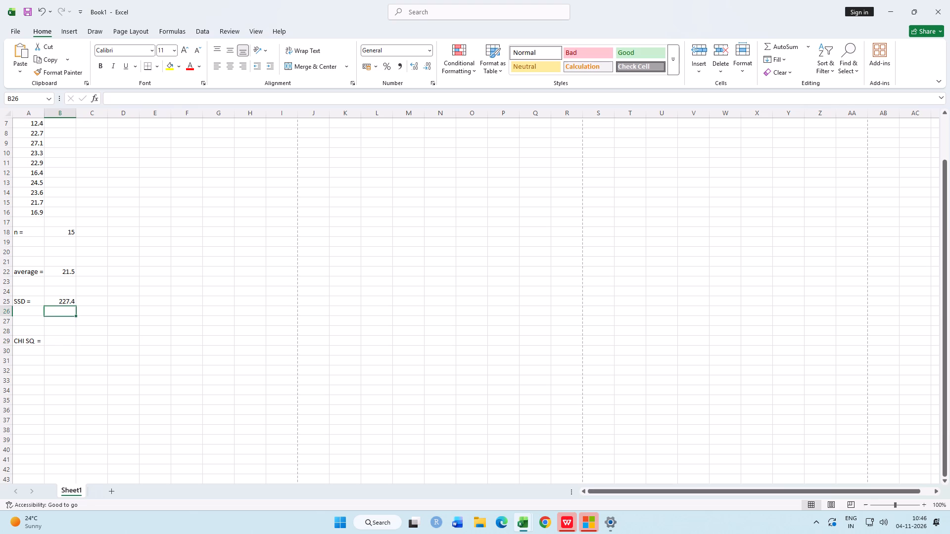
click(62, 340)
click(62, 340)
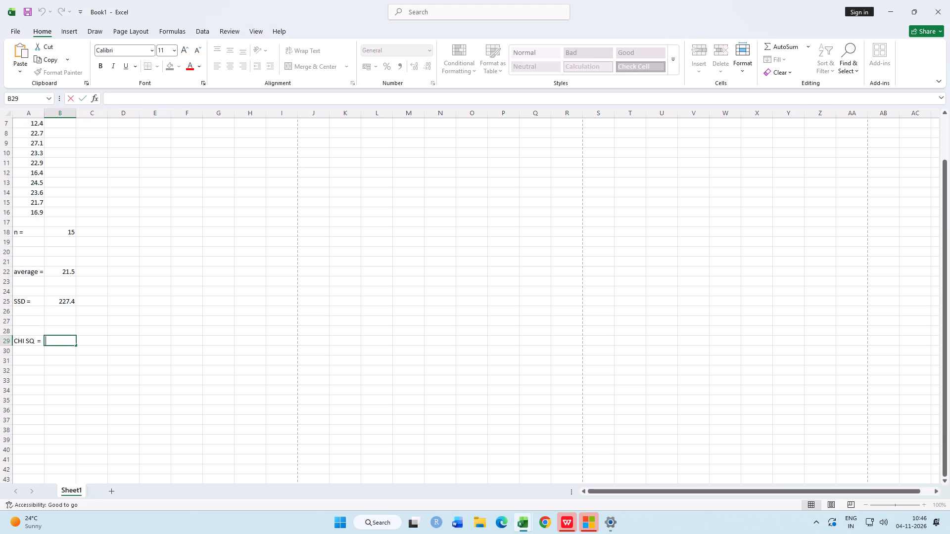
key(equal)
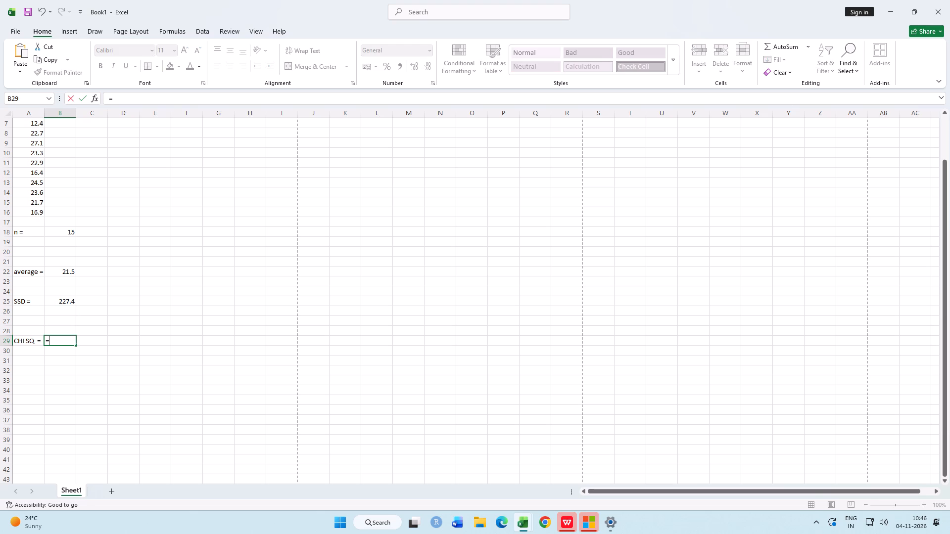
click(58, 300)
key(slash)
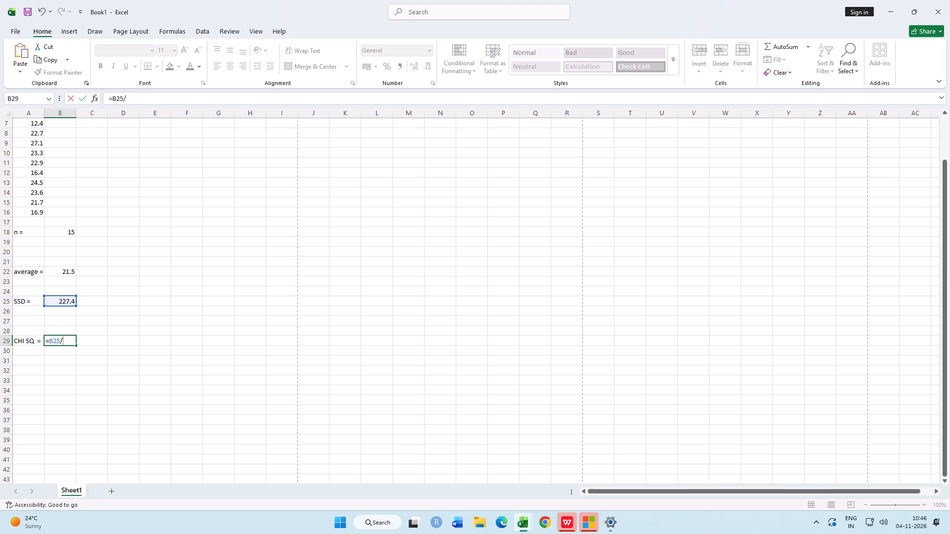
key(2)
text(.3)
key(Return)
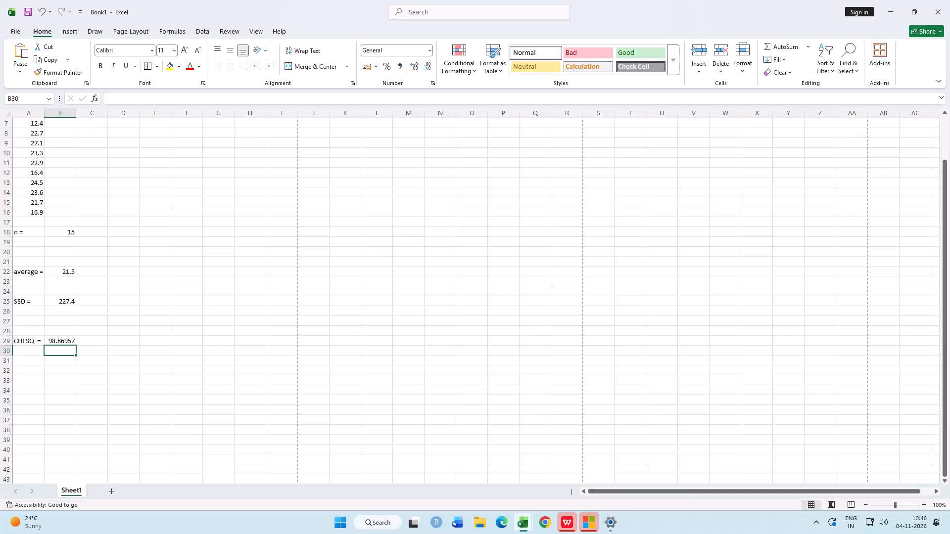
Enter the label "DF" in cell A32 with the value 14 beside it in B32.
double_click(36, 369)
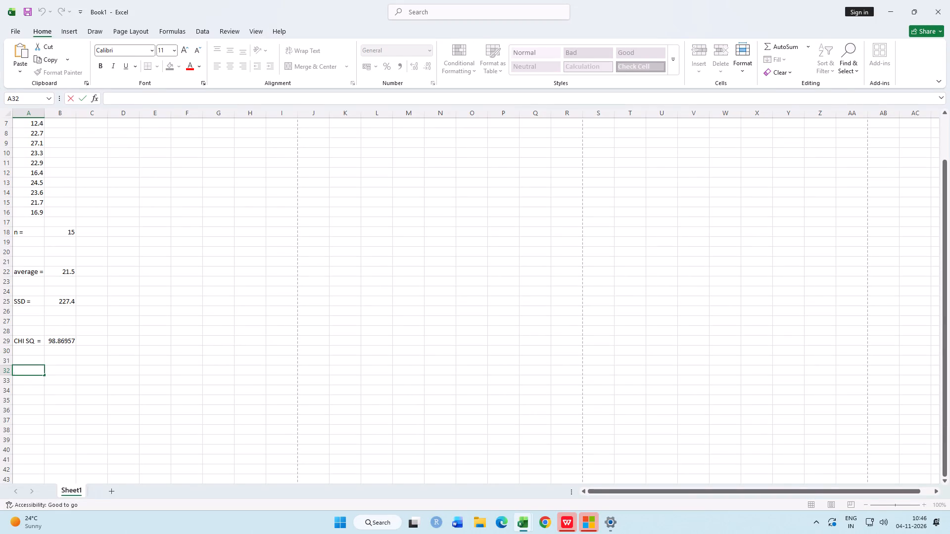
text(DF)
key(space)
double_click(57, 367)
key(1)
key(4)
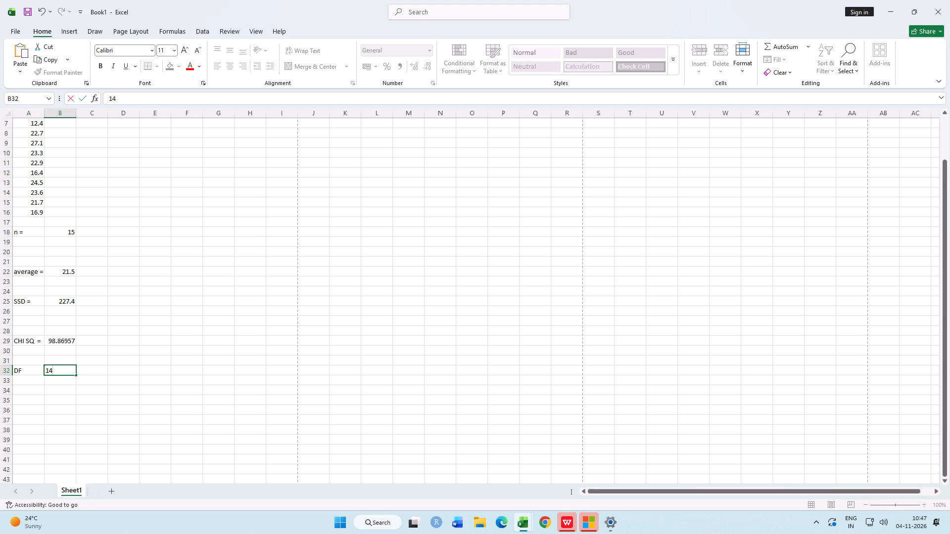
scroll(66, 394, down, 1)
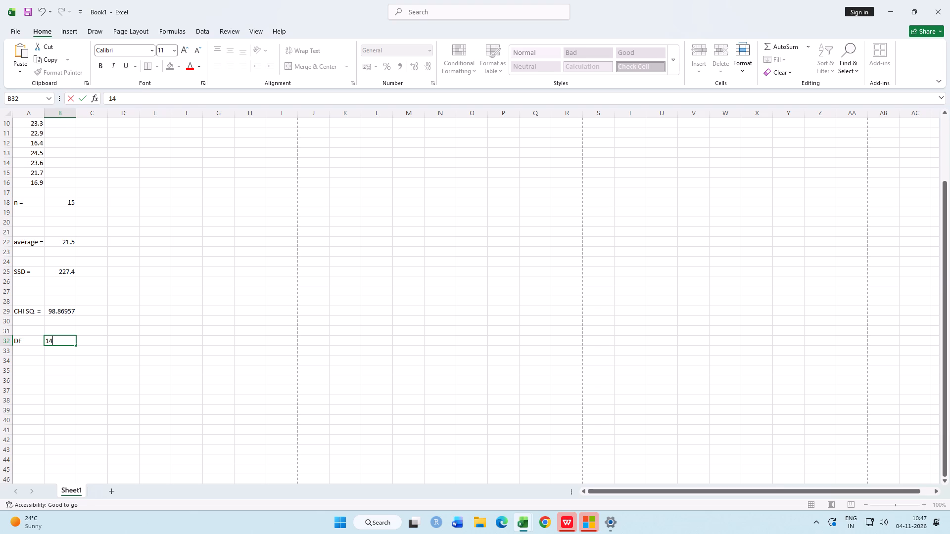
scroll(64, 393, down, 2)
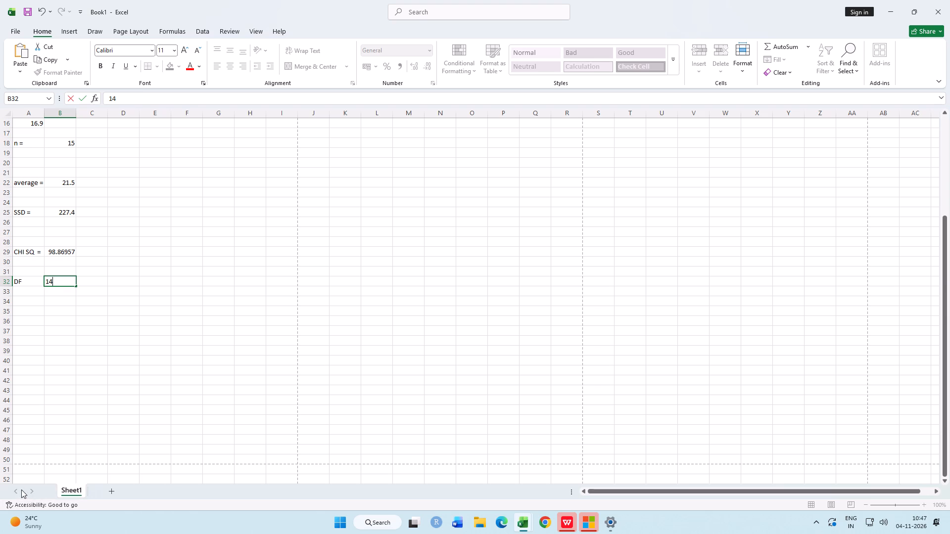
scroll(1, 408, up, 1)
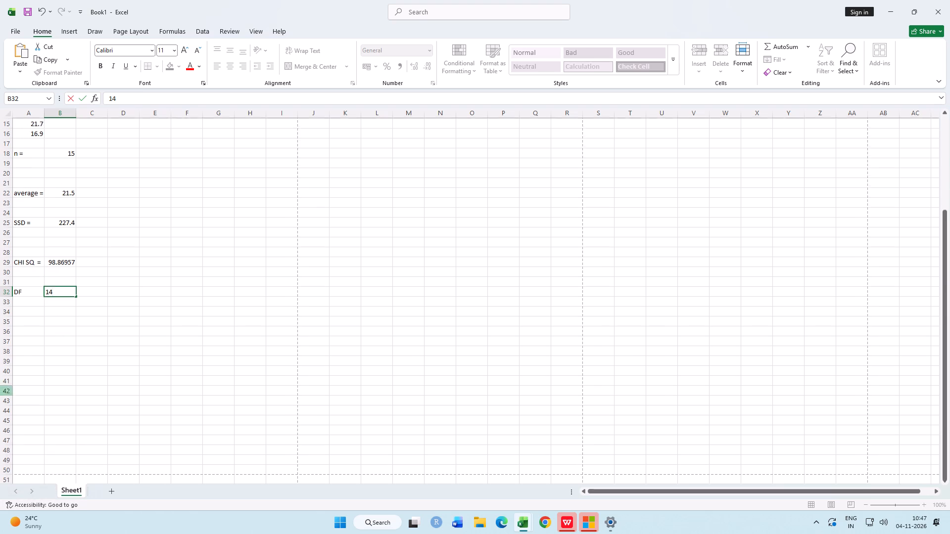
scroll(1, 406, up, 2)
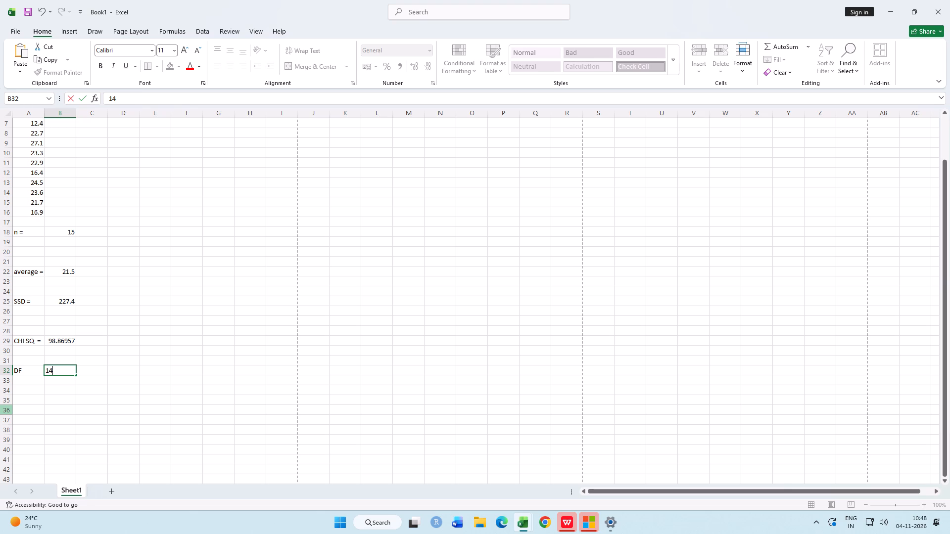
key(Return)
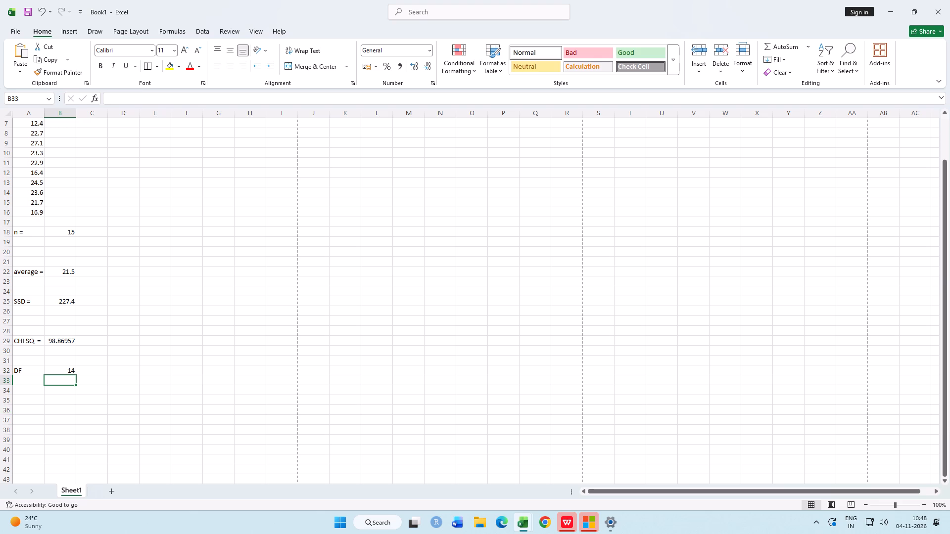
Enter the label "LOWER CRIRTICAL" in cell A35.
scroll(0, 415, down, 1)
double_click(25, 368)
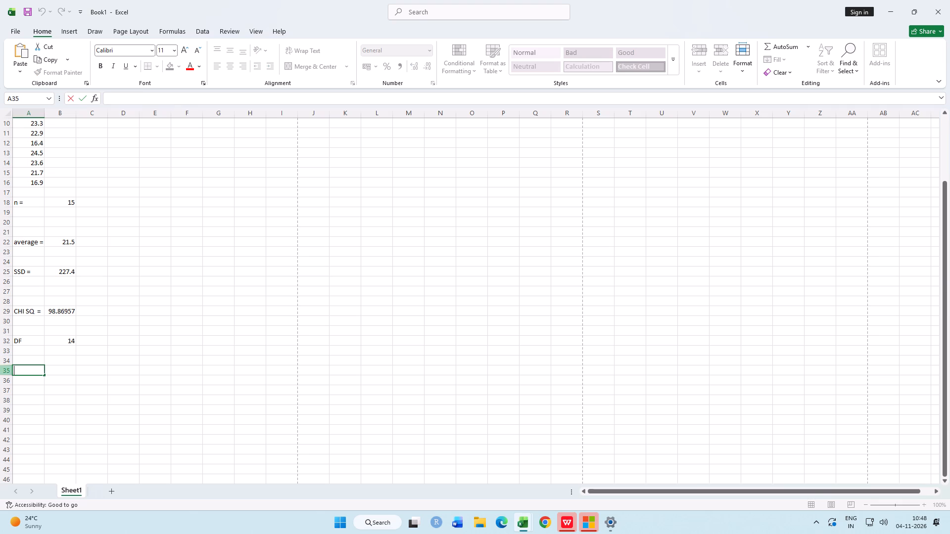
text(LOWER)
key(space)
text(CRIRTICA)
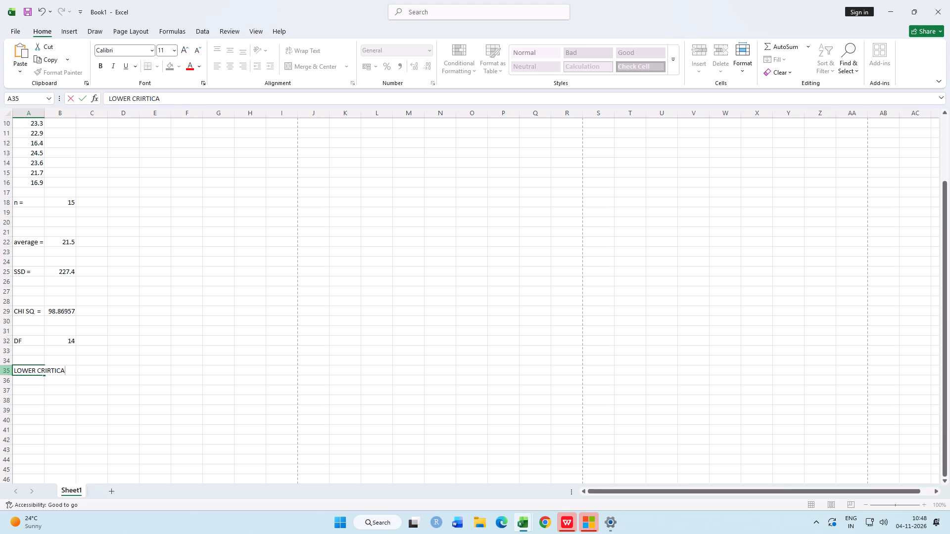
text(L)
key(space)
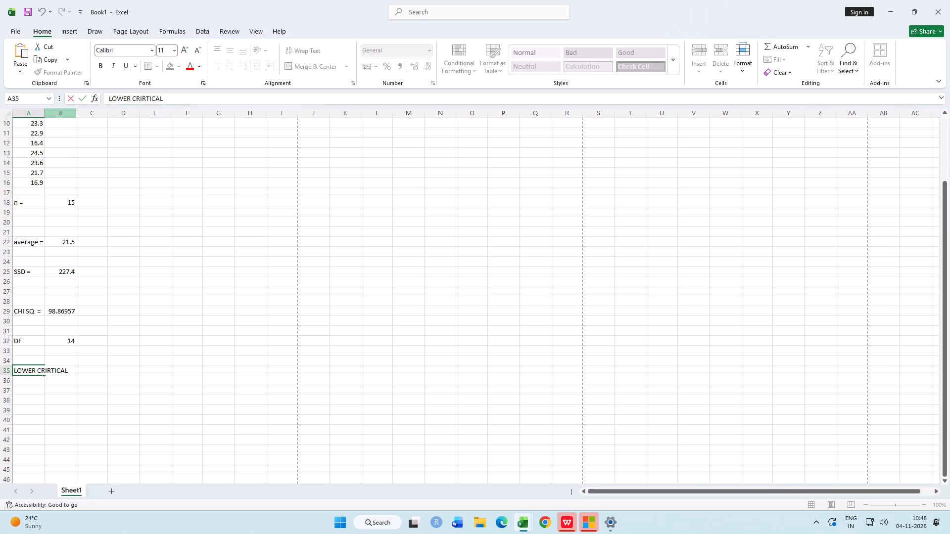
Widen column A to about twice its width so the label in A35 fits inside it.
click(45, 111)
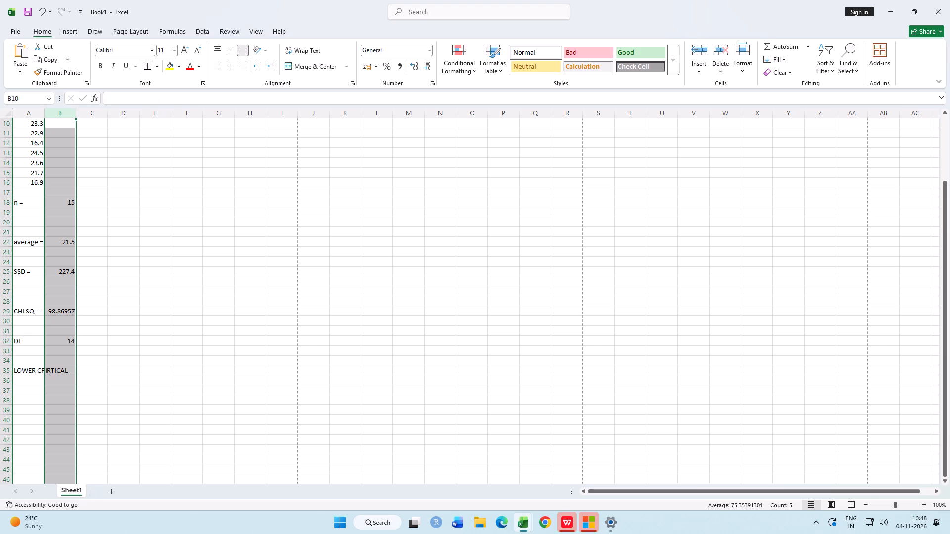
drag(45, 111, 78, 107)
click(146, 168)
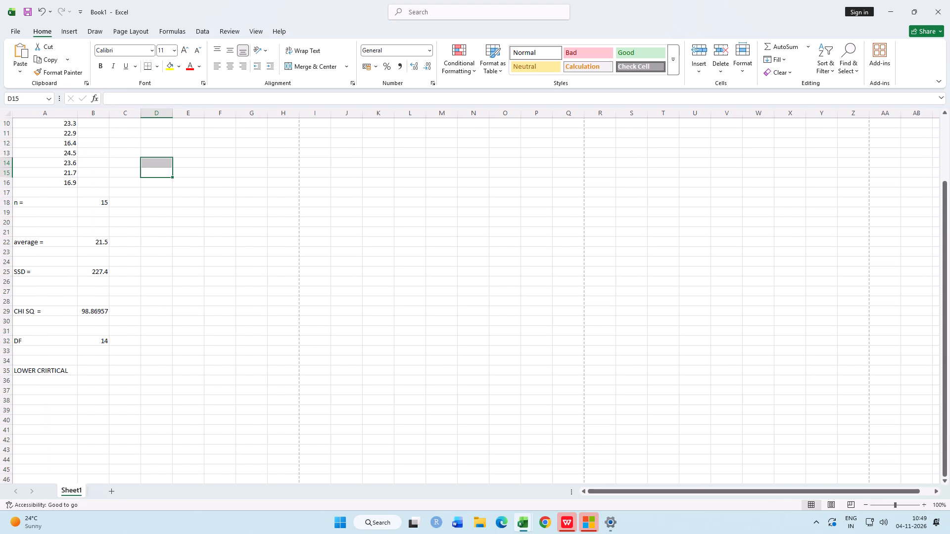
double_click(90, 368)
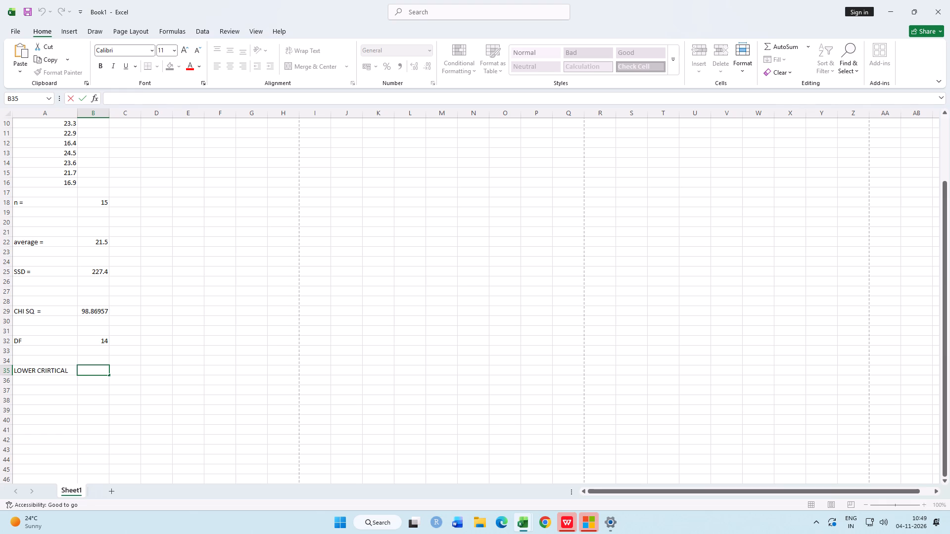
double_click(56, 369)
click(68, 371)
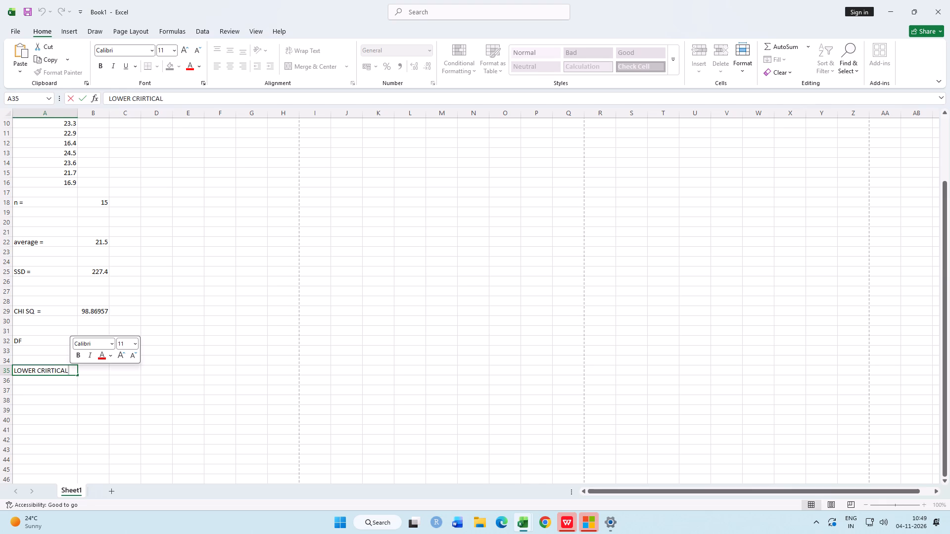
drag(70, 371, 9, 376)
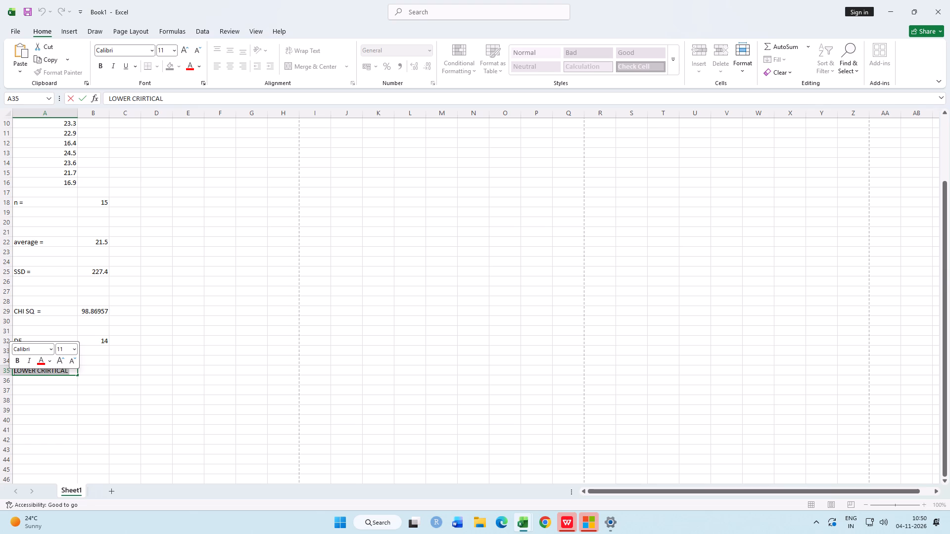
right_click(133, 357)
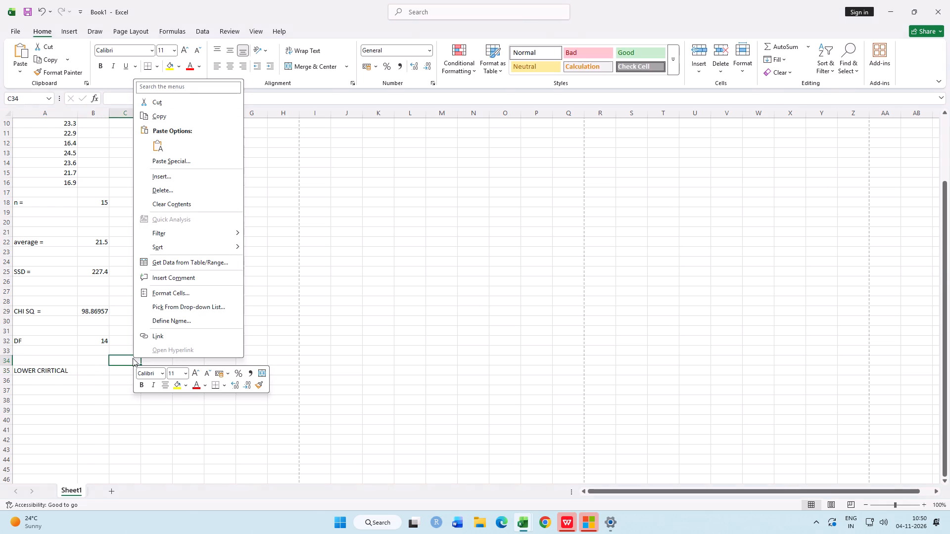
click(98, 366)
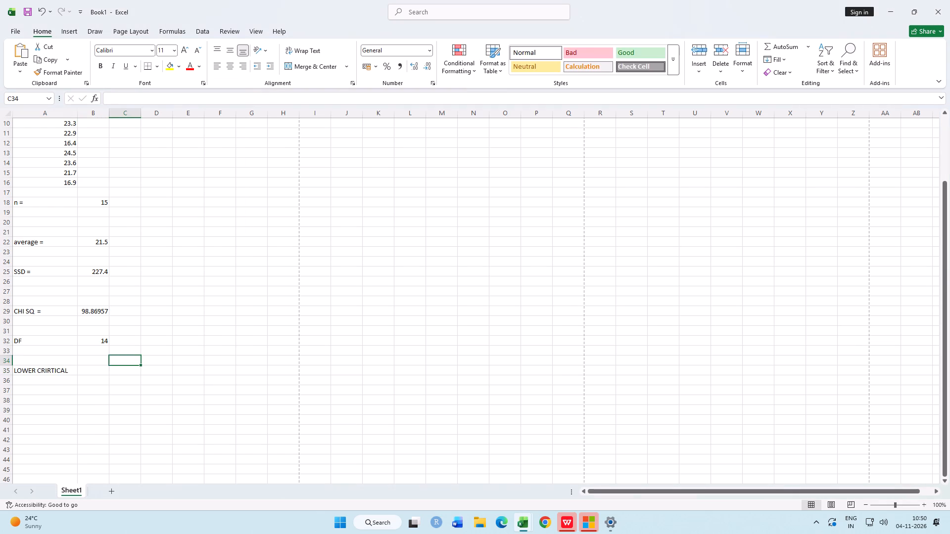
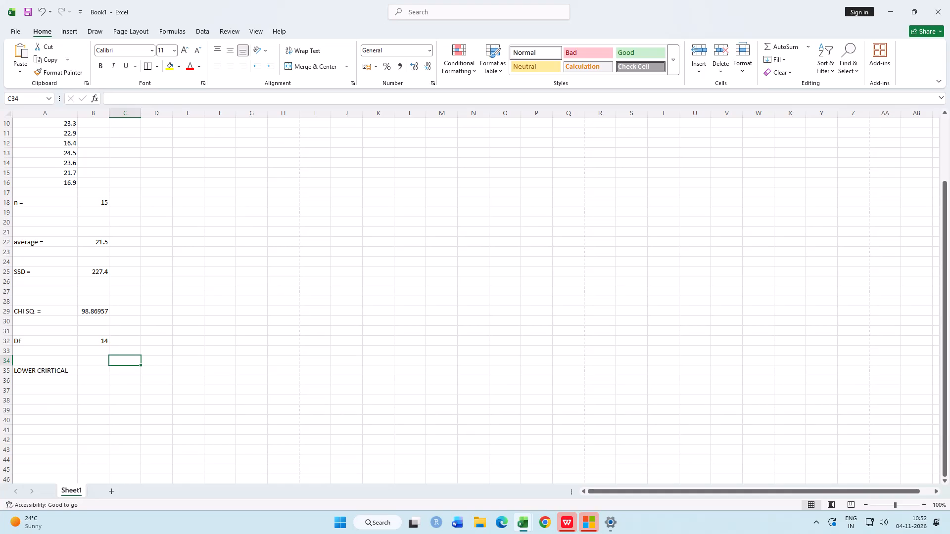
Extend the DEVSQ formula in B25 so the sum of squared deviations of A2:A16 is divided by 15.
click(101, 272)
click(101, 272)
click(133, 270)
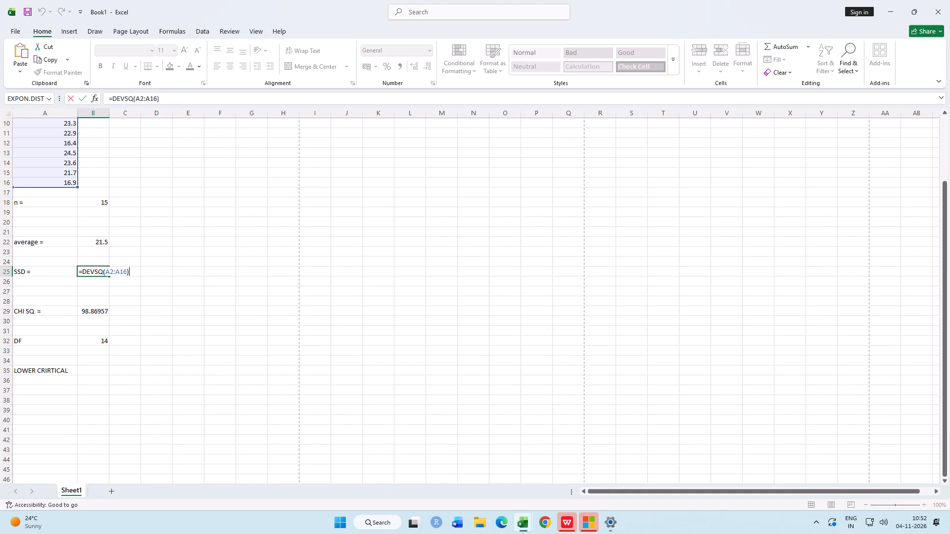
key(slash)
text(15)
key(Return)
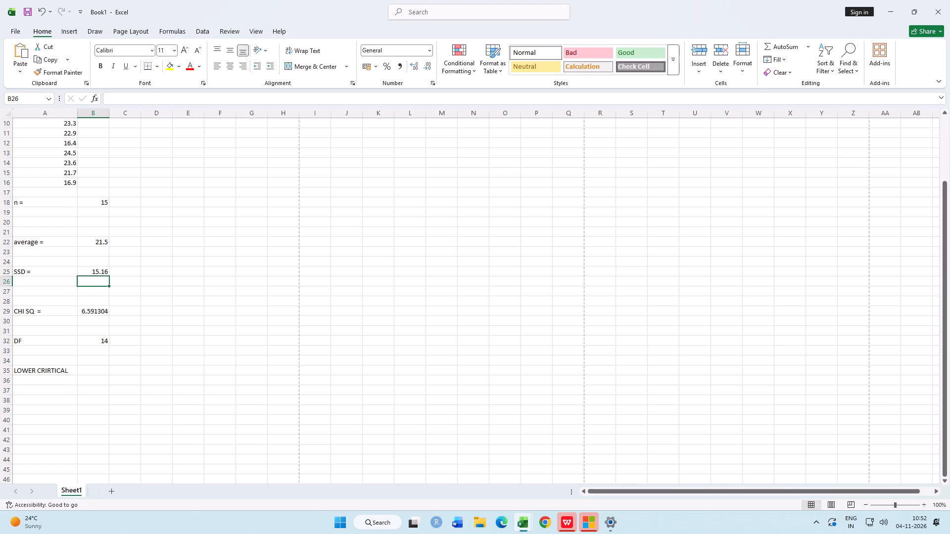
Replace the "SSD =" label in A25 with "MLE OF SIGMA SQ ( UNKNOWN".
click(28, 271)
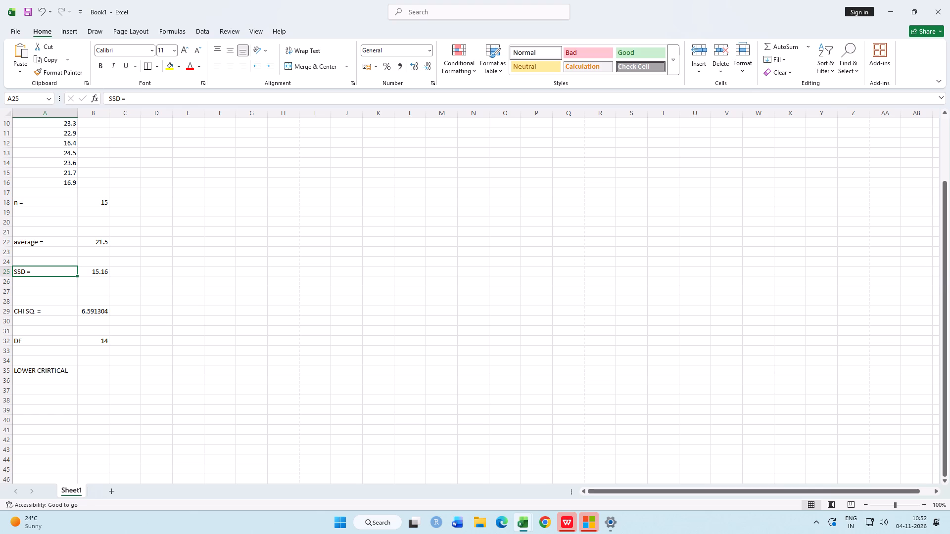
double_click(28, 272)
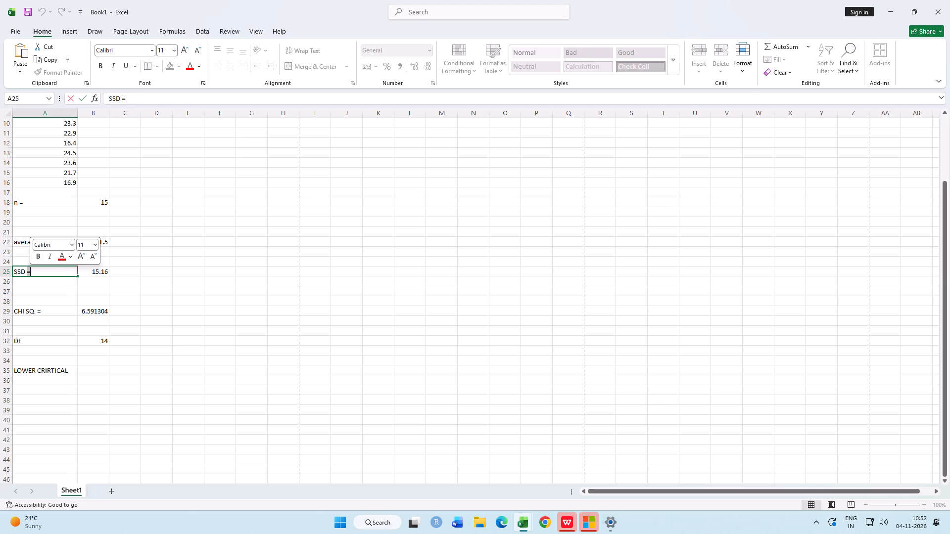
key(BackSpace)
key(BackSpace)
key(BackSpace)
key(BackSpace)
key(BackSpace)
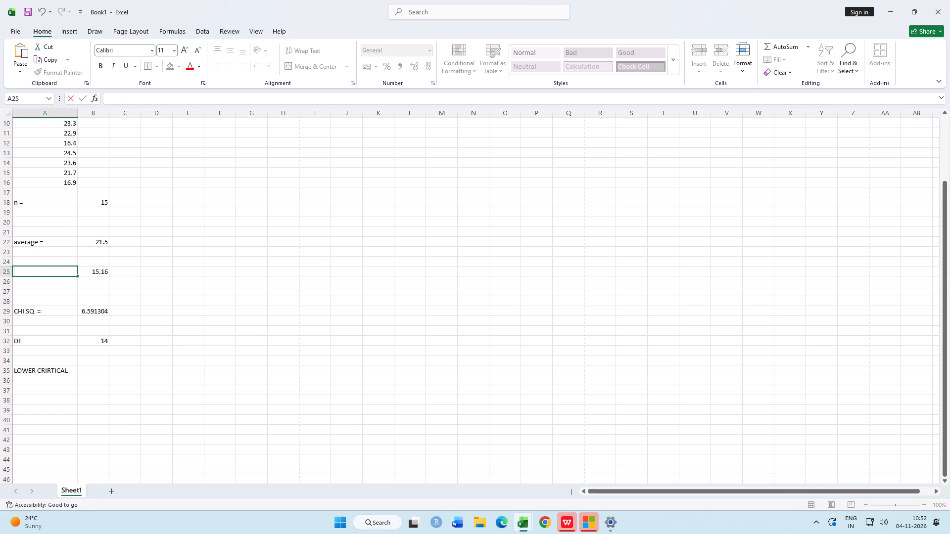
text(MLE)
key(space)
text(OF)
key(space)
text(SIGMA)
key(space)
key(space)
key(space)
text(SQ)
key(space)
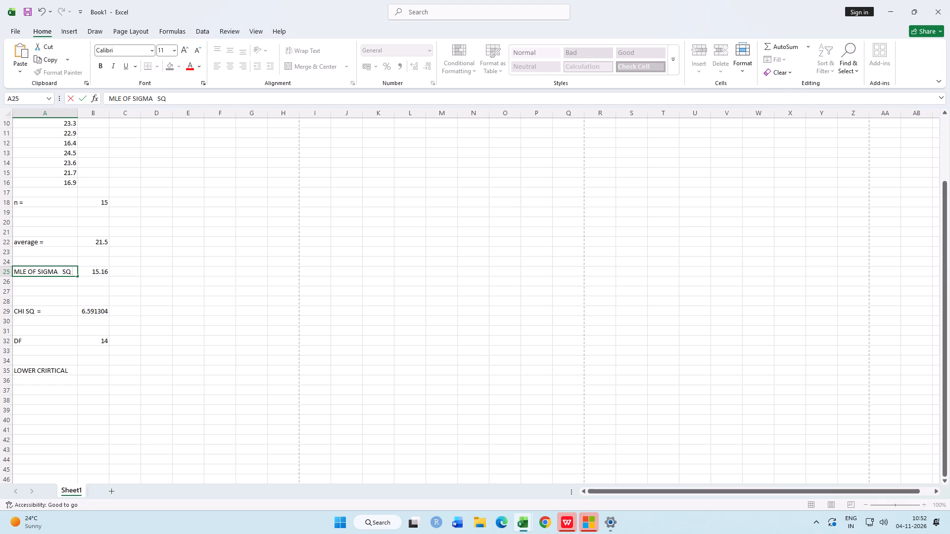
text(()
key(space)
text(UNKNOWN)
key(space)
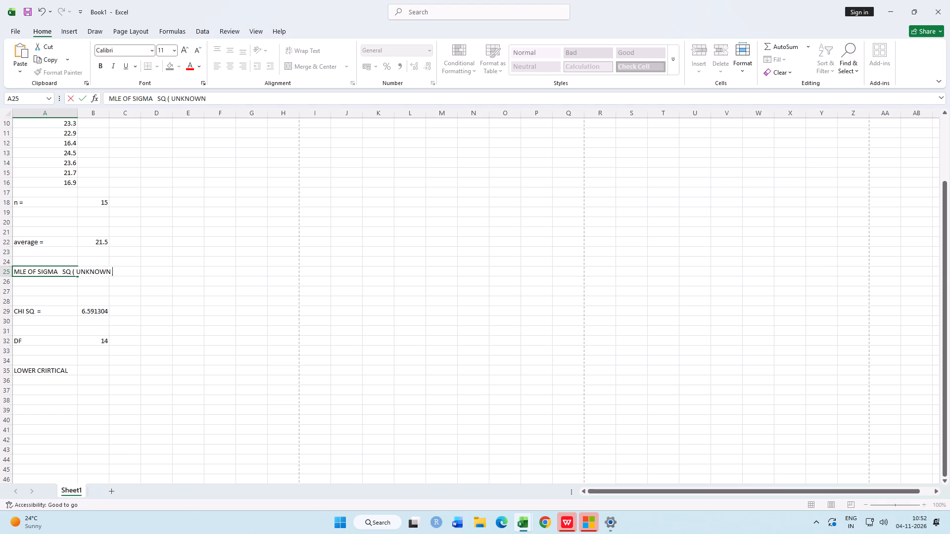
key(Return)
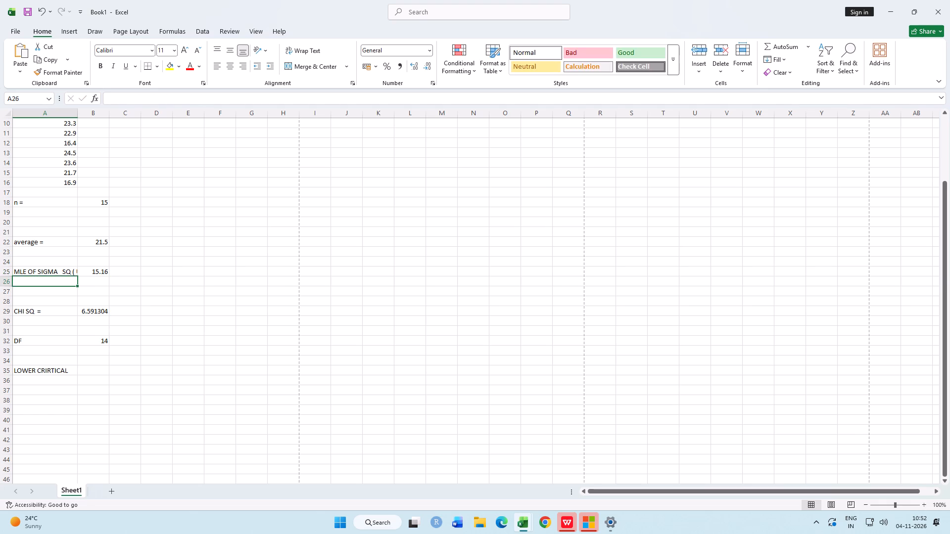
Widen column A to nearly twice its width so the label in A25 fits inside it.
drag(79, 115, 94, 114)
drag(94, 115, 103, 116)
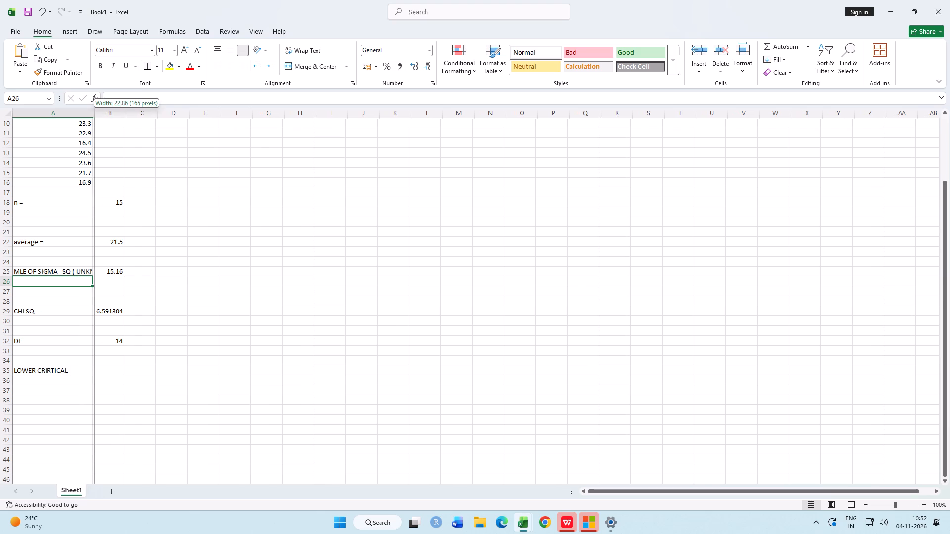
drag(103, 116, 135, 112)
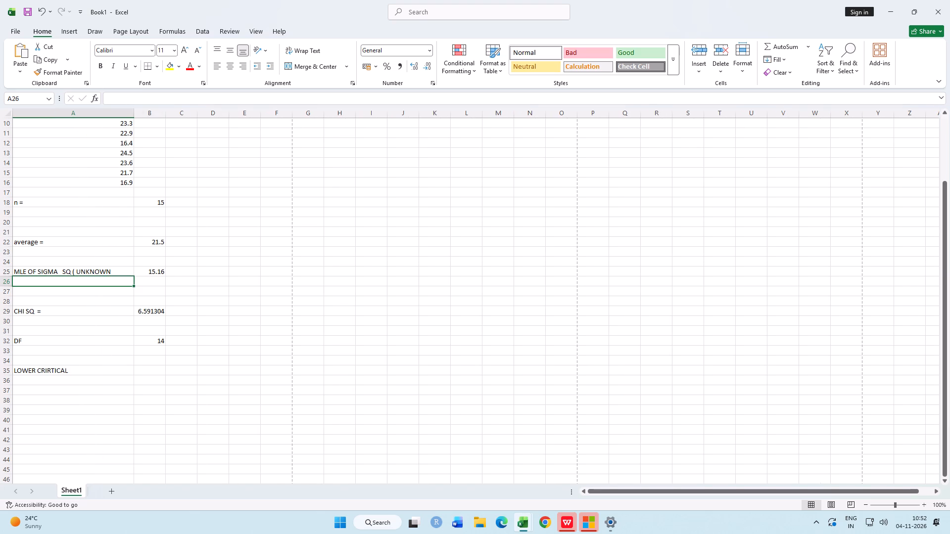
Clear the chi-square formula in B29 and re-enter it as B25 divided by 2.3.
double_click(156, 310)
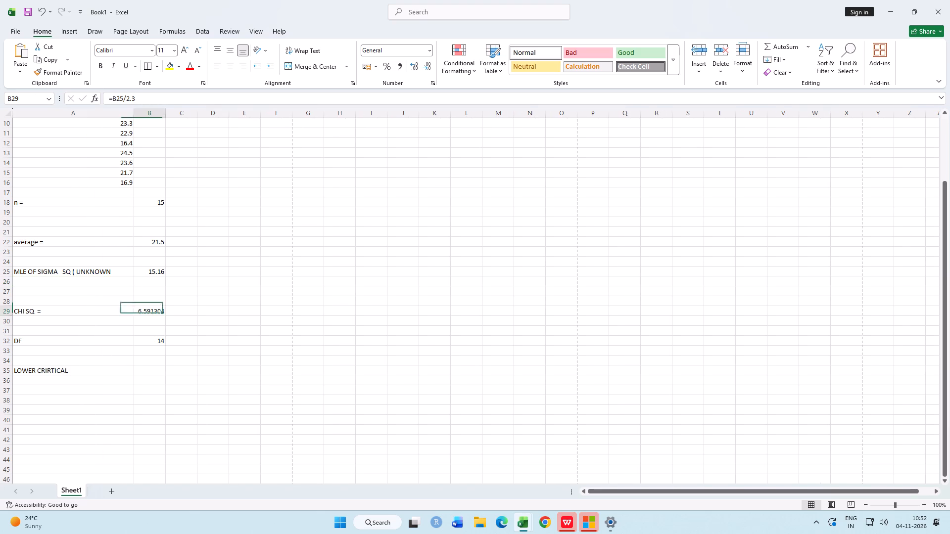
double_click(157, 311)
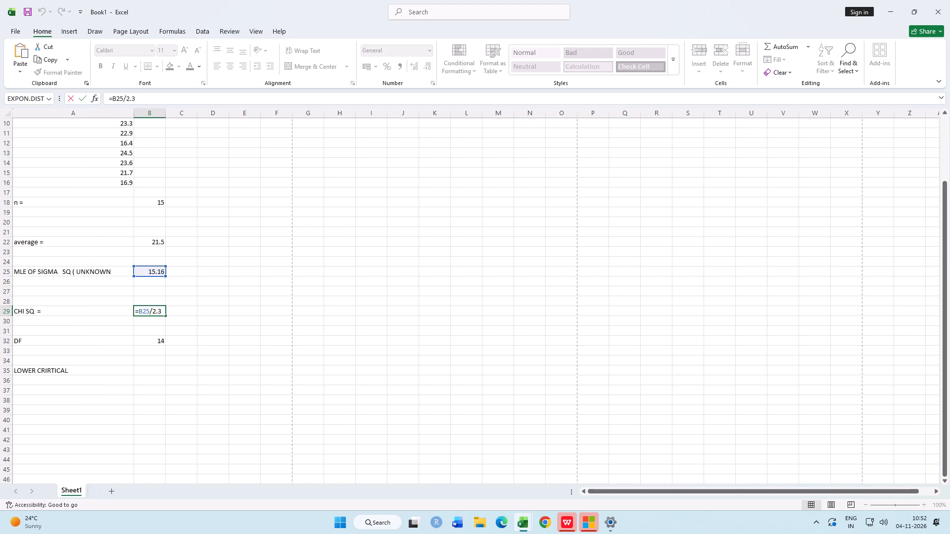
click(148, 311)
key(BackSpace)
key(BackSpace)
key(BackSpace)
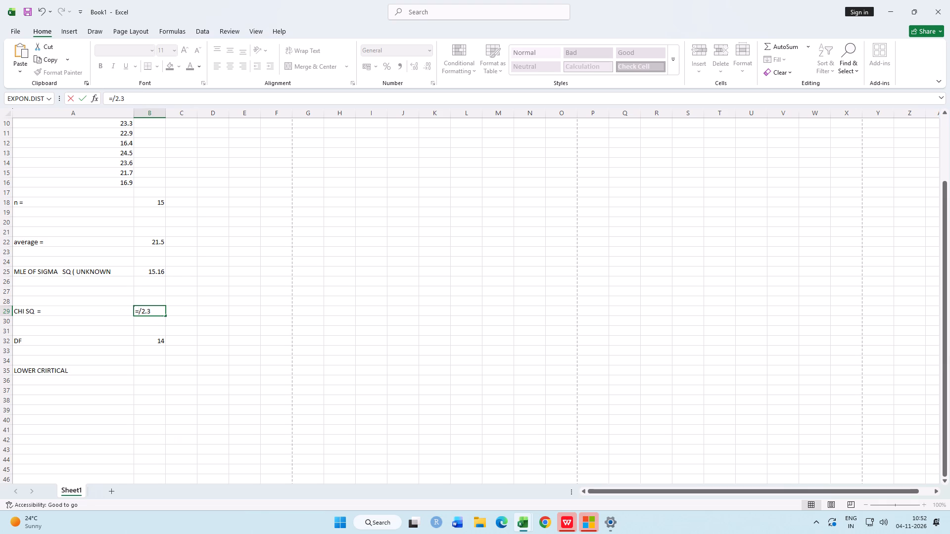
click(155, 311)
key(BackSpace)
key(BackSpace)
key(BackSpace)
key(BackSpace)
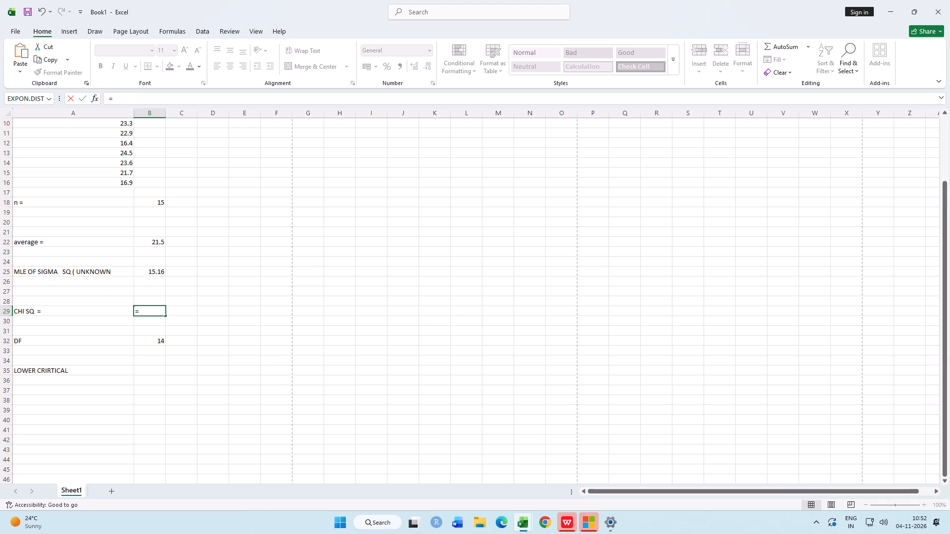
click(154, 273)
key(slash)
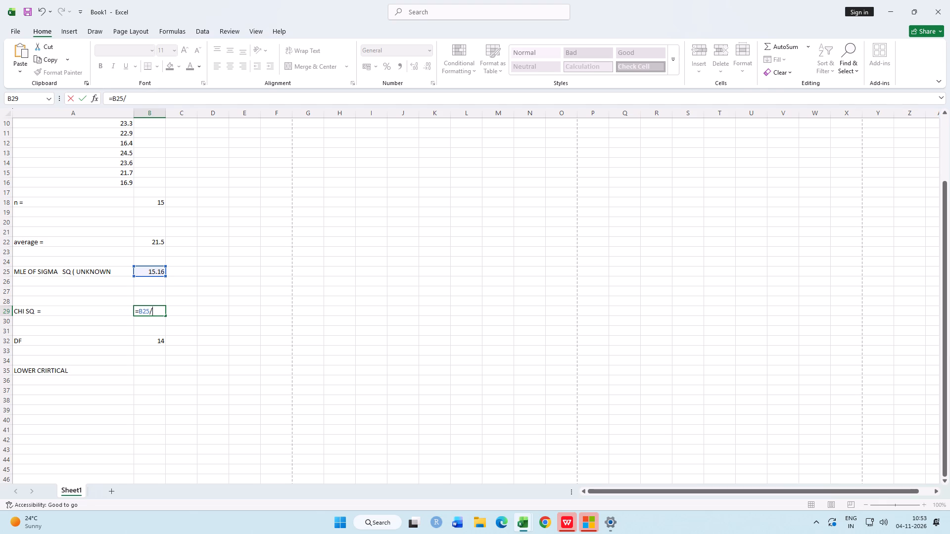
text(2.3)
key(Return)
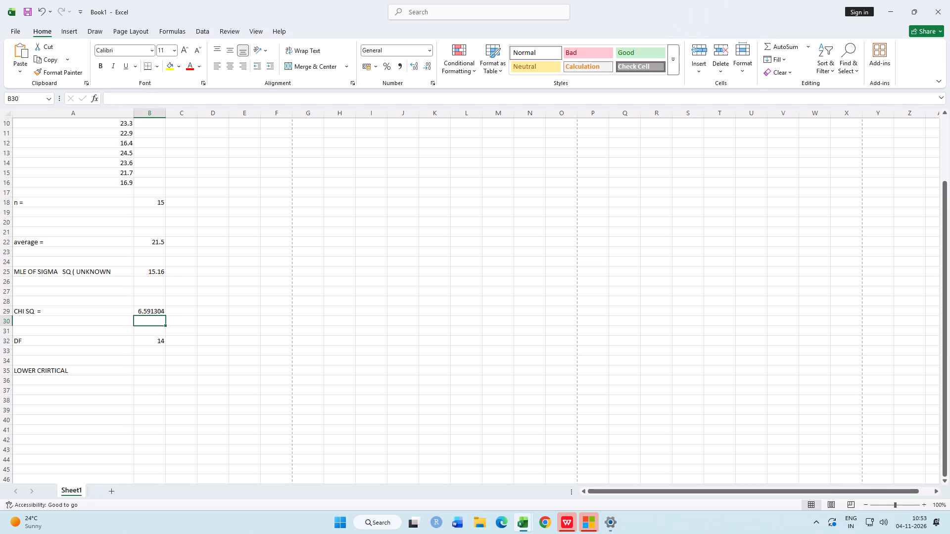
Replace the chi-square formula in B29 with B25 times 15 in parentheses, divided by 2.3.
click(164, 269)
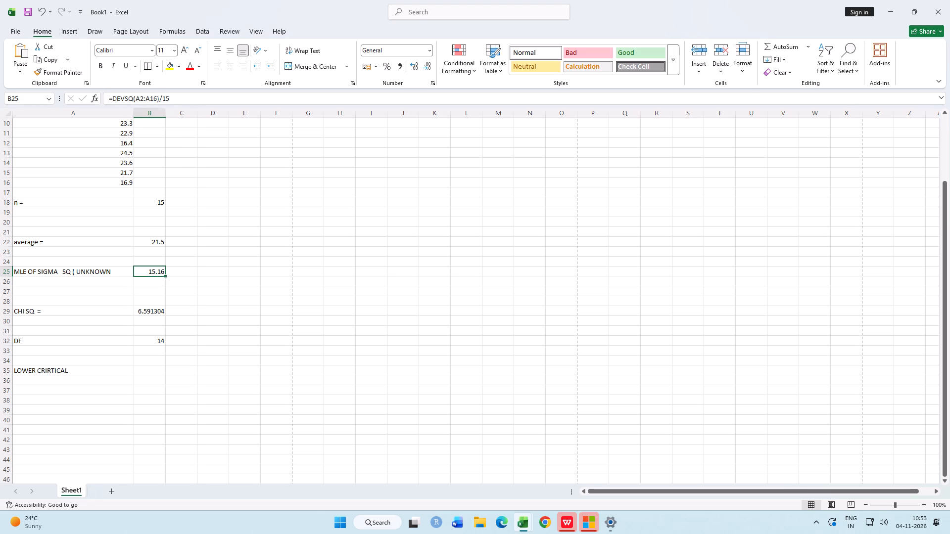
click(201, 309)
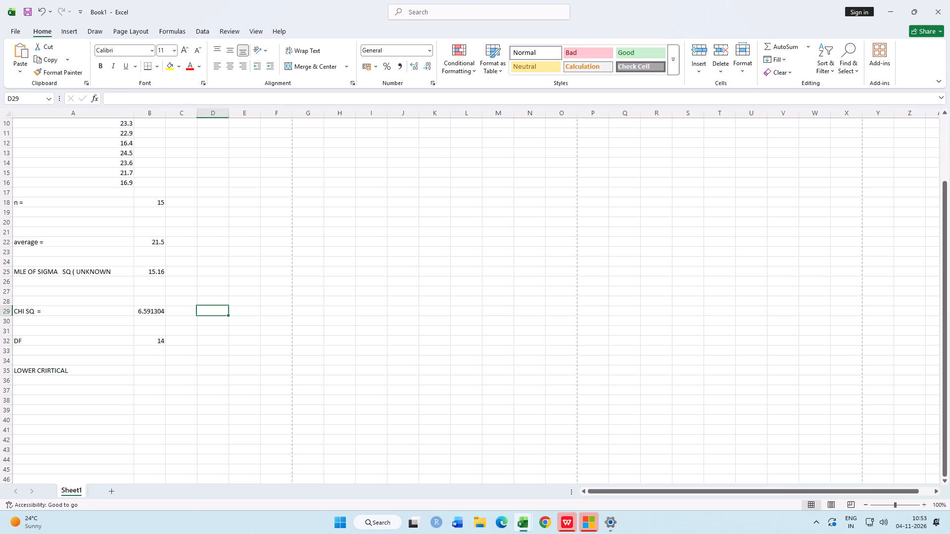
click(155, 312)
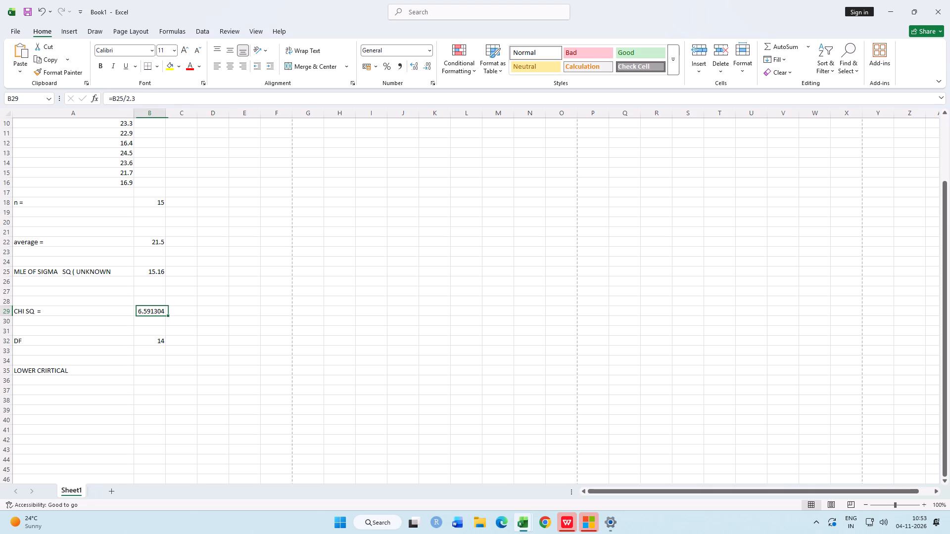
drag(155, 314, 154, 310)
double_click(154, 310)
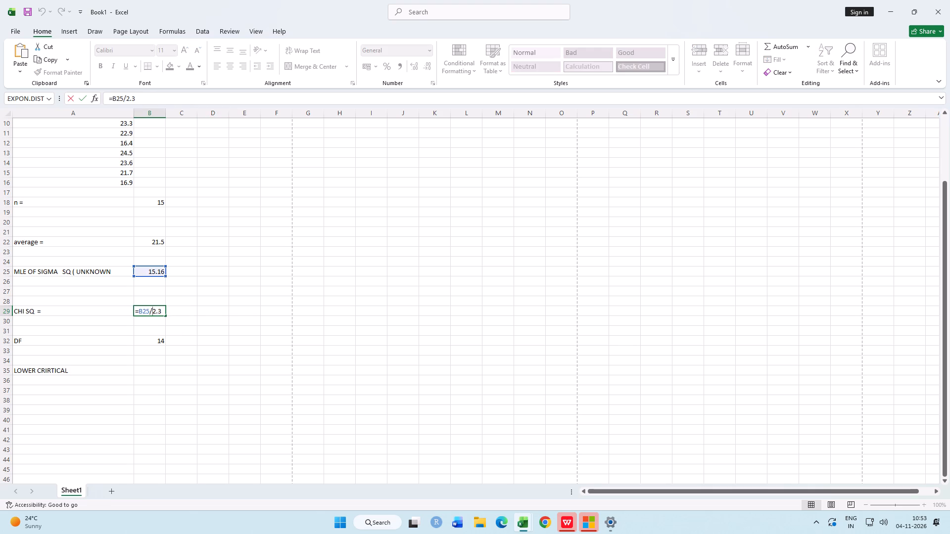
click(162, 312)
key(BackSpace)
key(BackSpace)
key(BackSpace)
key(BackSpace)
key(BackSpace)
key(BackSpace)
key(BackSpace)
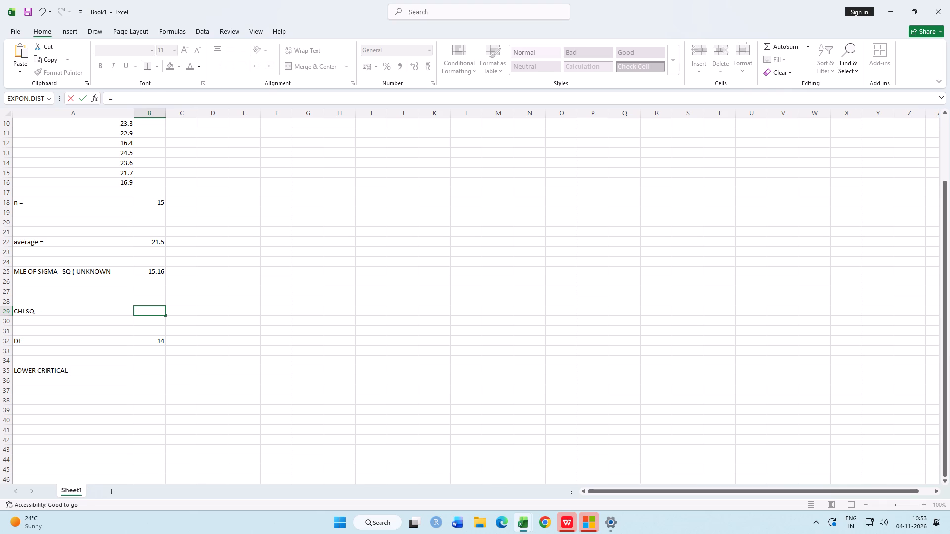
click(153, 270)
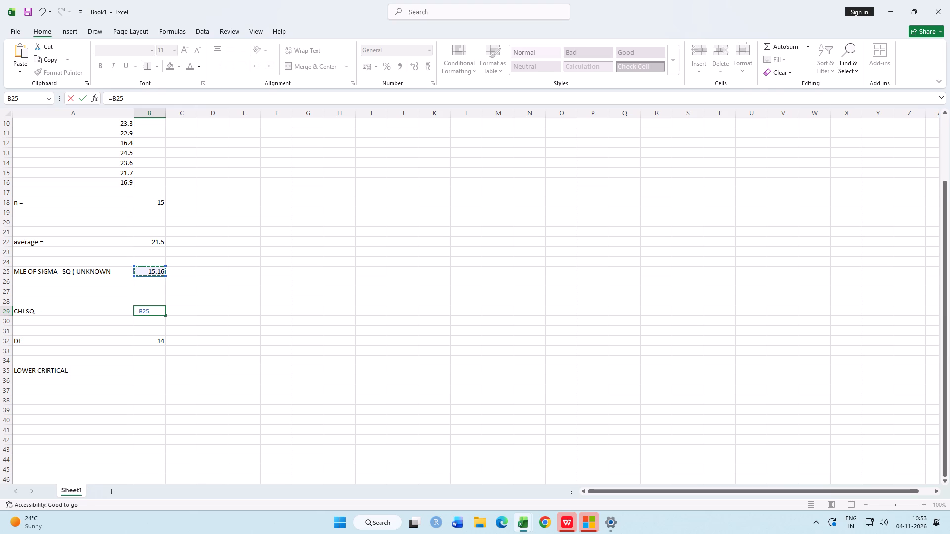
key(shift+asterisk)
text(15)
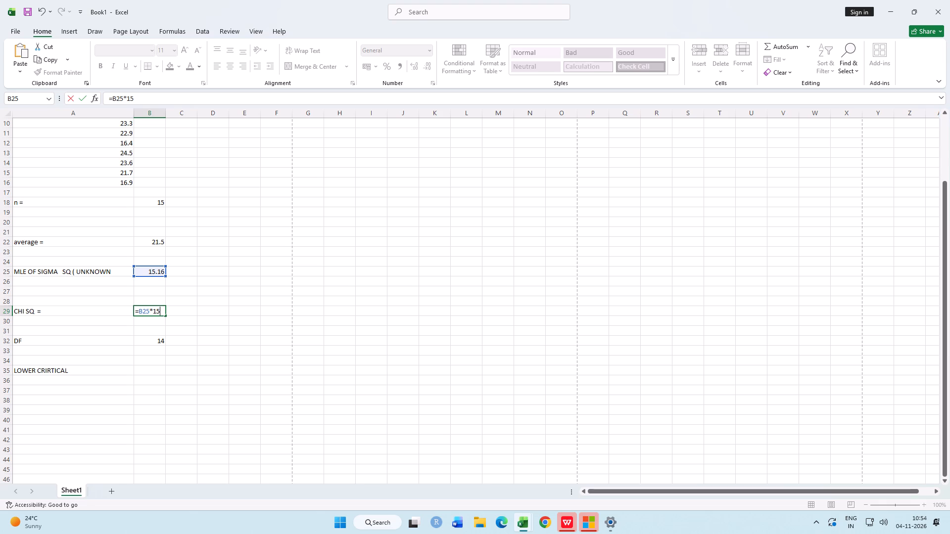
click(138, 311)
key(shift+parenleft)
click(162, 310)
key(shift+parenright)
key(slash)
text(2.)
key(3)
key(Return)
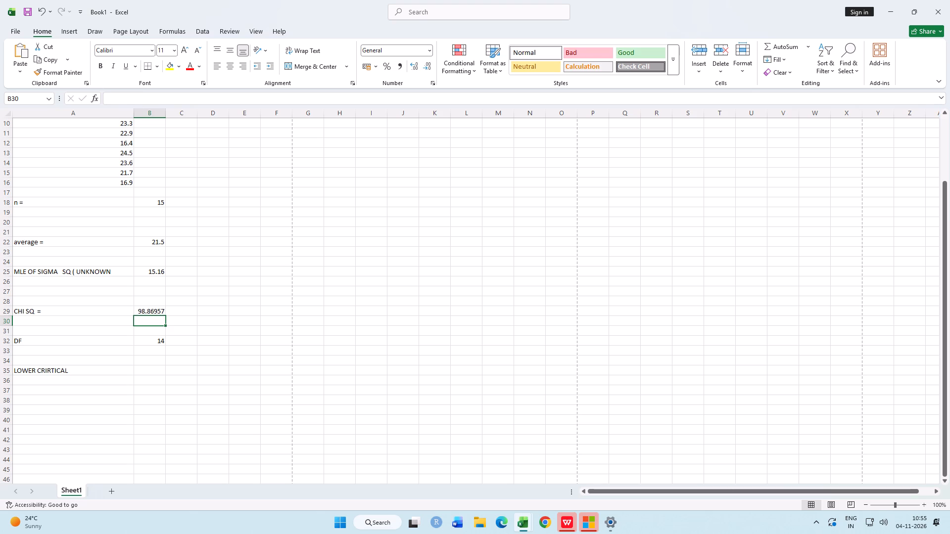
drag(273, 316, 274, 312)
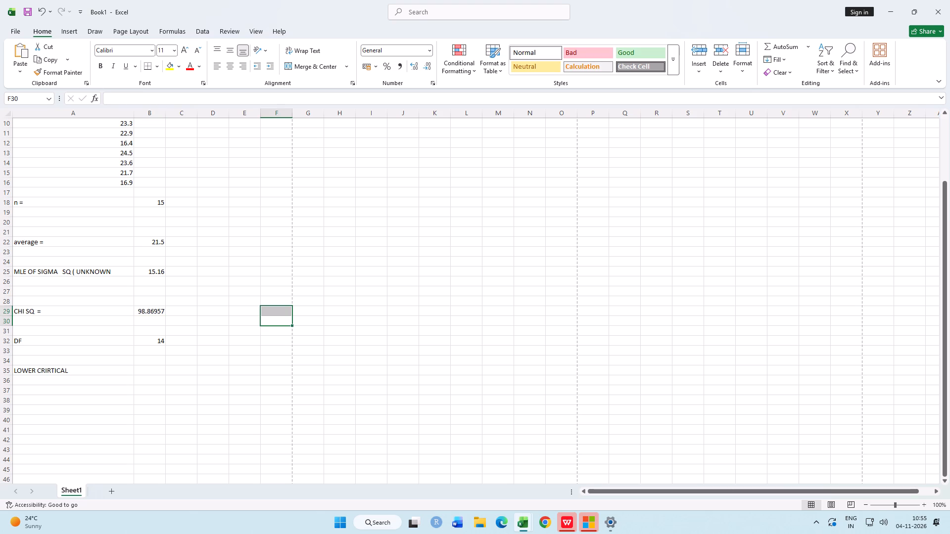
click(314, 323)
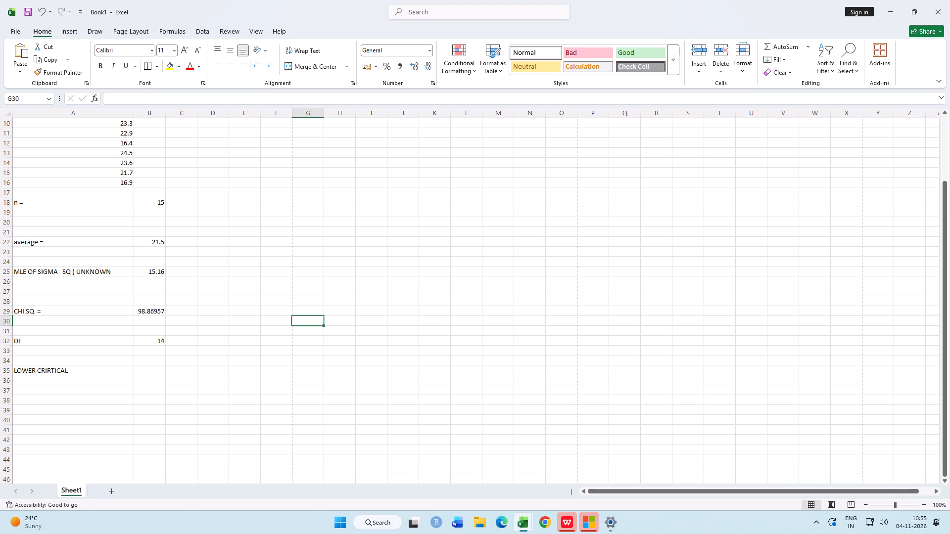
Clear the "LOWER CRIRTICAL" label text from cell A35.
double_click(48, 372)
click(75, 366)
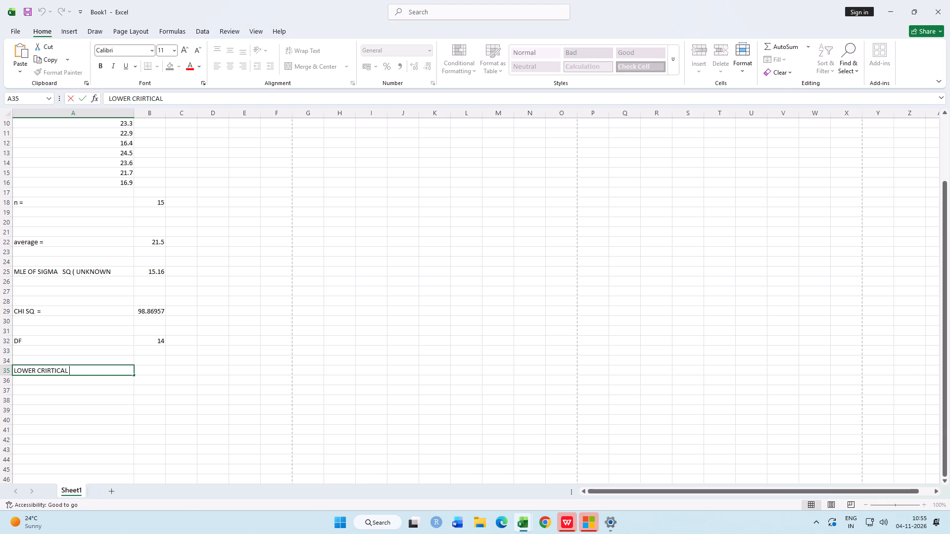
key(BackSpace)
key(BackSpace)
key(BackSpace)
key(BackSpace)
key(BackSpace)
key(BackSpace)
key(BackSpace)
key(BackSpace)
key(BackSpace)
key(BackSpace)
key(BackSpace)
key(BackSpace)
key(BackSpace)
key(BackSpace)
key(BackSpace)
key(BackSpace)
key(BackSpace)
key(BackSpace)
key(BackSpace)
key(BackSpace)
key(backslash)
key(backslash)
key(backslash)
key(backslash)
key(backslash)
key(backslash)
key(backslash)
key(backslash)
key(backslash)
key(backslash)
key(backslash)
key(backslash)
key(backslash)
key(backslash)
key(backslash)
key(backslash)
key(backslash)
key(backslash)
key(backslash)
key(backslash)
key(BackSpace)
key(BackSpace)
key(BackSpace)
key(BackSpace)
key(BackSpace)
key(BackSpace)
key(BackSpace)
key(BackSpace)
key(BackSpace)
key(BackSpace)
key(BackSpace)
key(BackSpace)
key(BackSpace)
key(BackSpace)
key(BackSpace)
key(BackSpace)
key(BackSpace)
key(BackSpace)
key(BackSpace)
key(BackSpace)
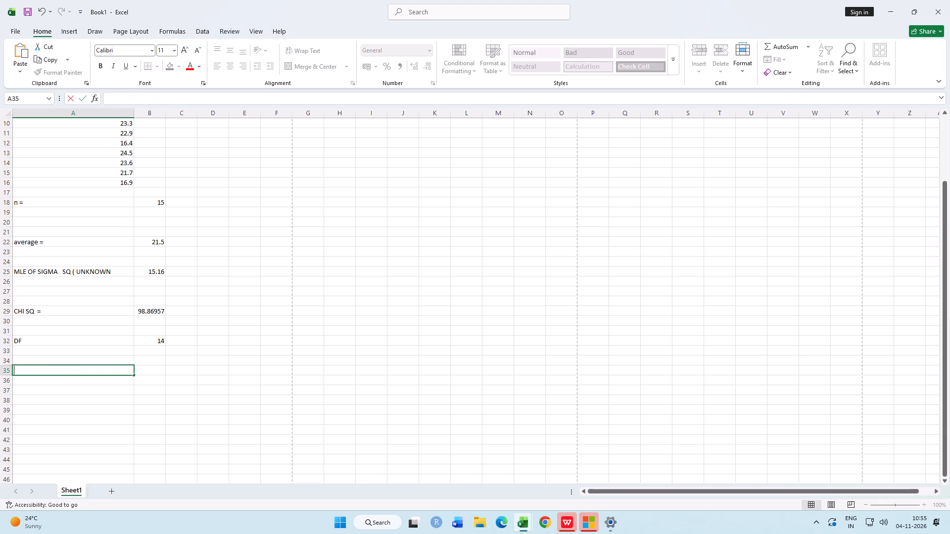
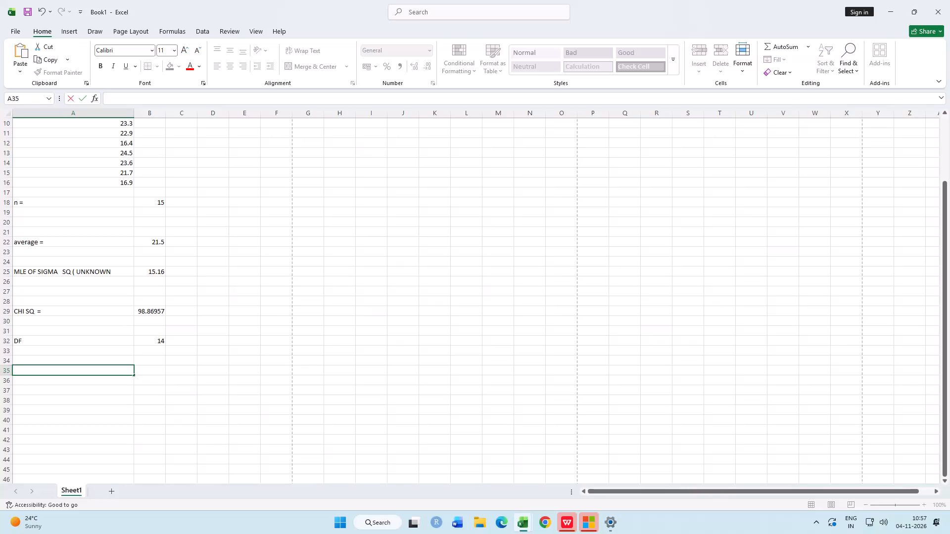
Review the chi-square formula in B29, the DF entry in B32 and the measurements above them.
click(155, 311)
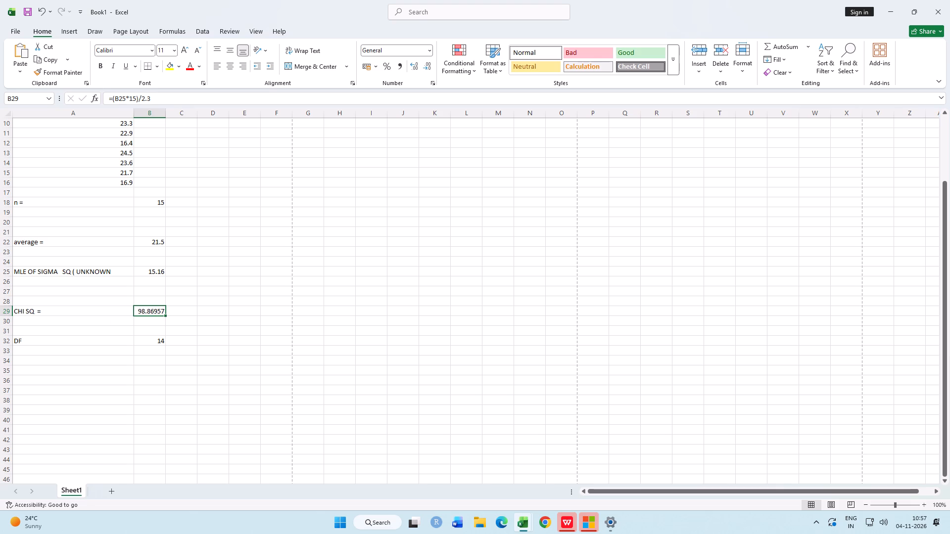
click(232, 346)
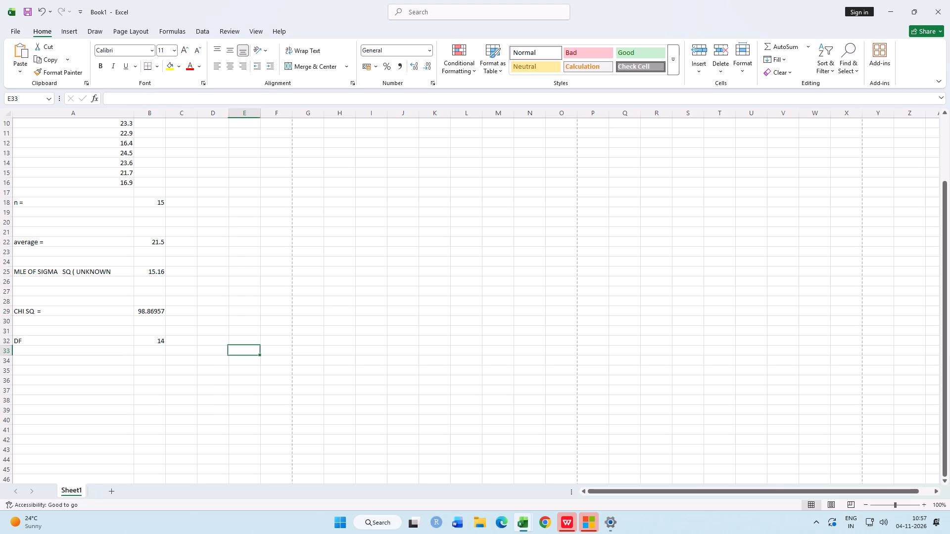
double_click(160, 343)
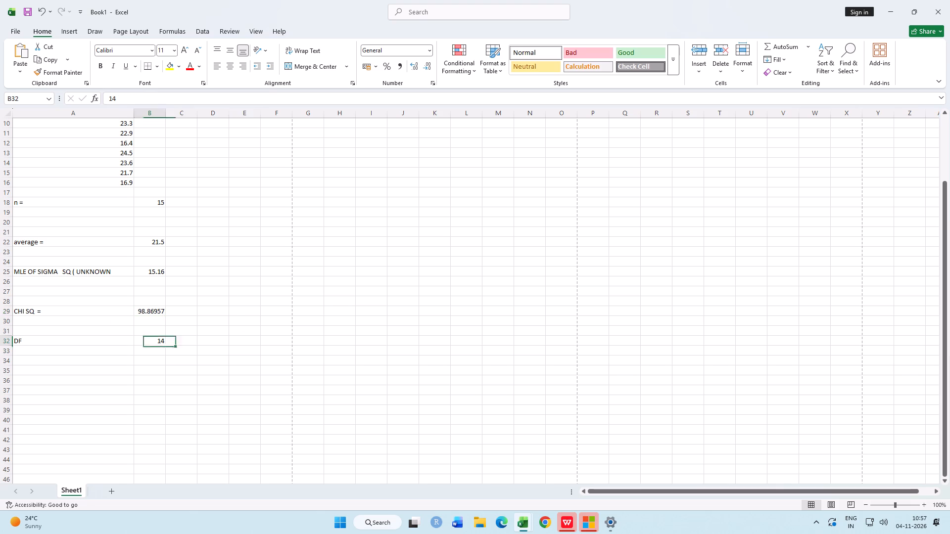
click(165, 342)
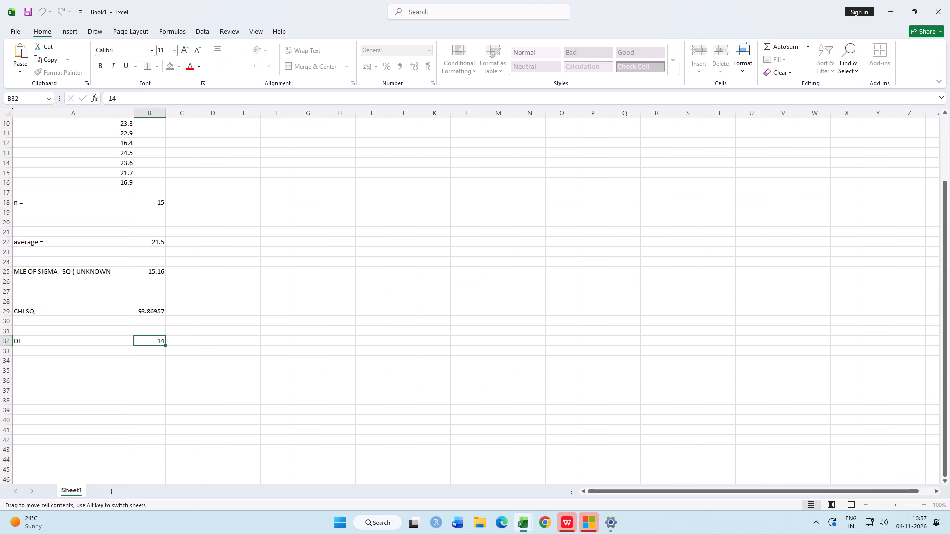
click(151, 314)
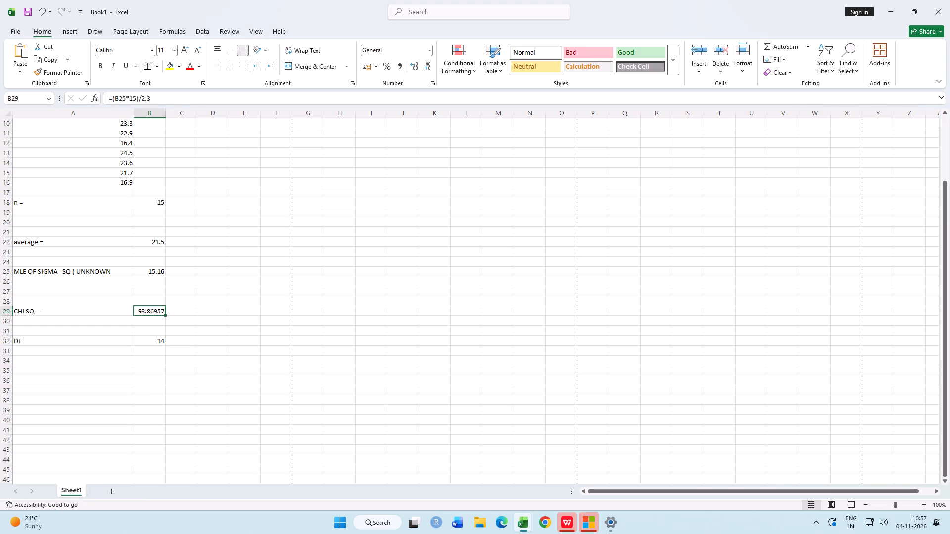
scroll(211, 242, up, 3)
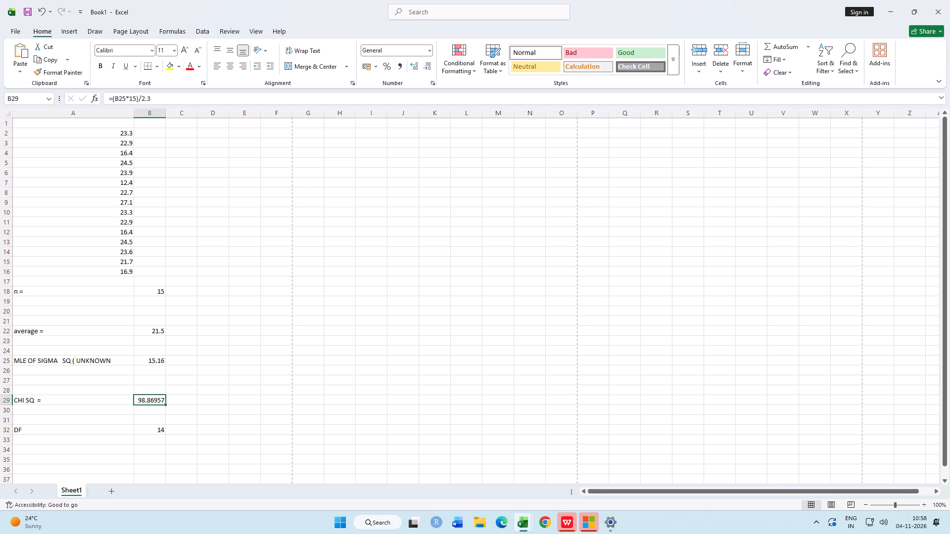
scroll(195, 317, up, 1)
scroll(126, 327, up, 3)
Enter the label MEAN(KNOWN) in cell D22 and widen column D so the label fits inside it.
click(216, 328)
drag(215, 328, 215, 333)
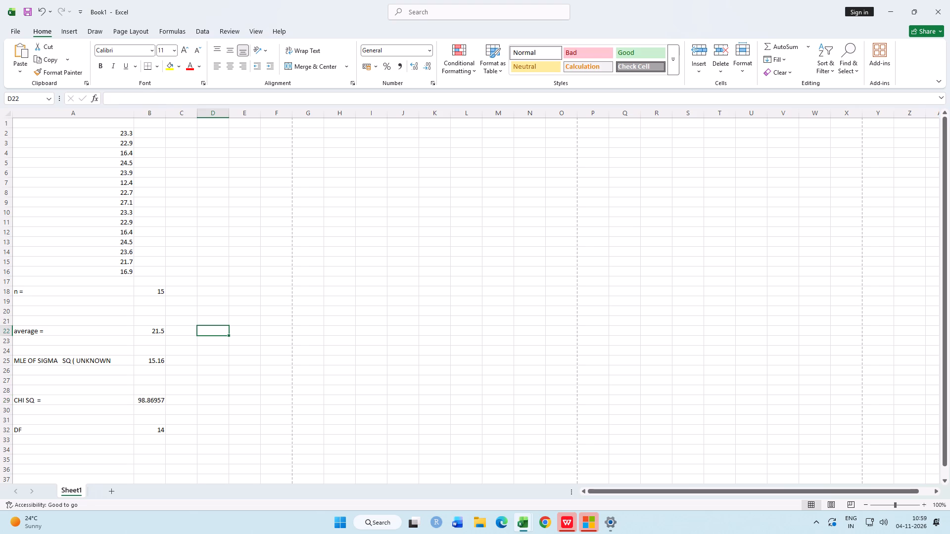
double_click(213, 332)
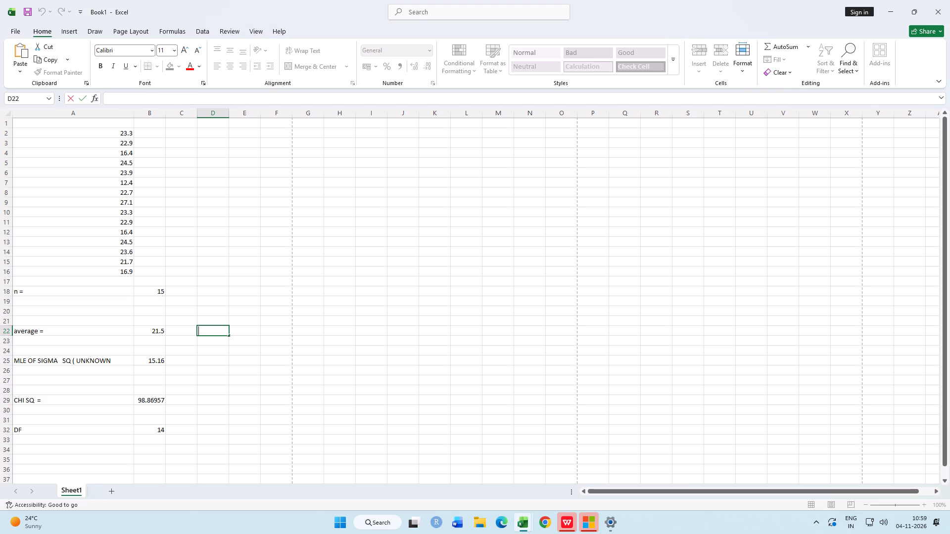
key(u)
key(BackSpace)
text(MEAN)
key(shift+parenleft)
text(KNOWN)
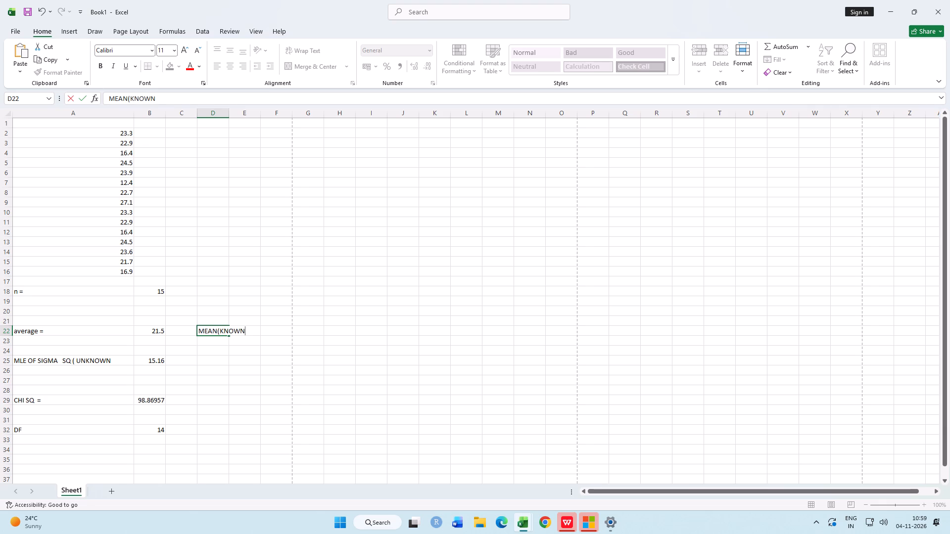
key(shift+parenright)
key(Return)
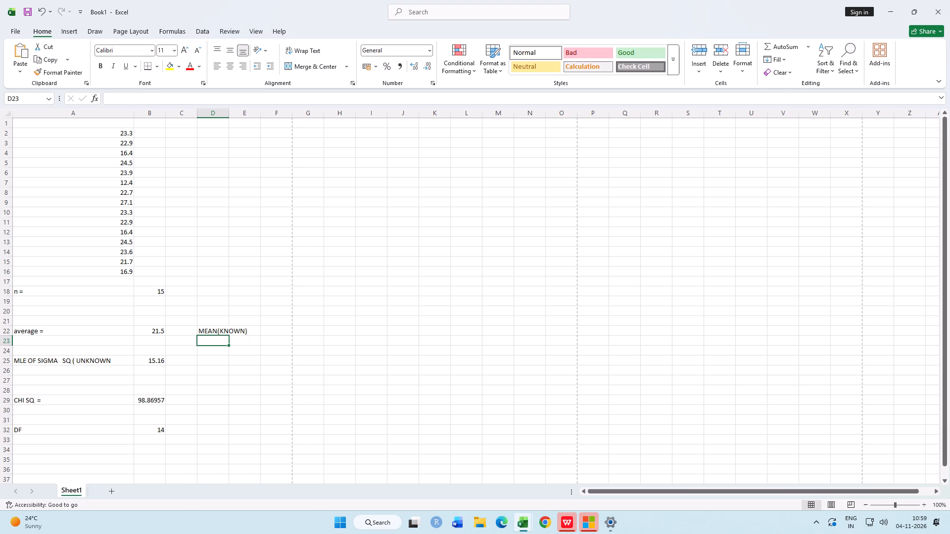
drag(230, 114, 257, 114)
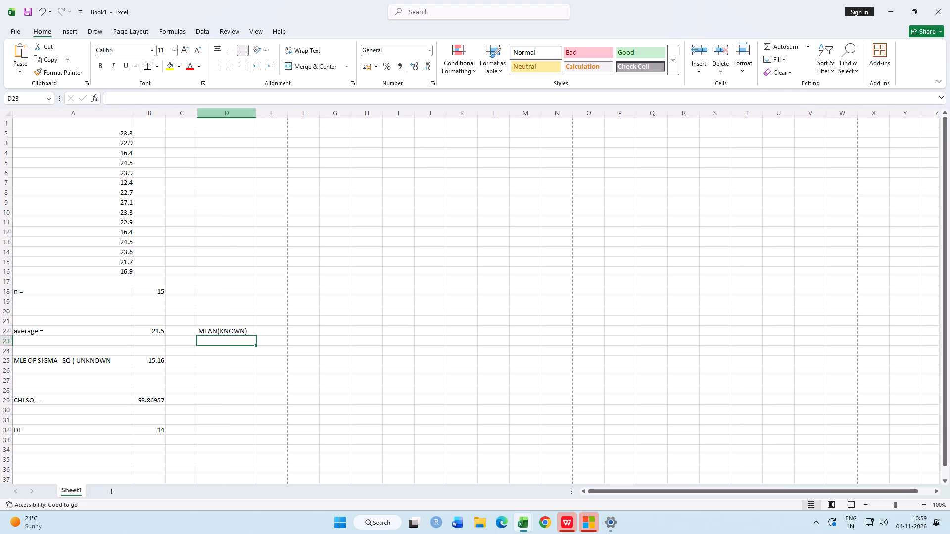
Enter 23 as the known mean in cell E22, beside its label.
click(272, 332)
click(272, 332)
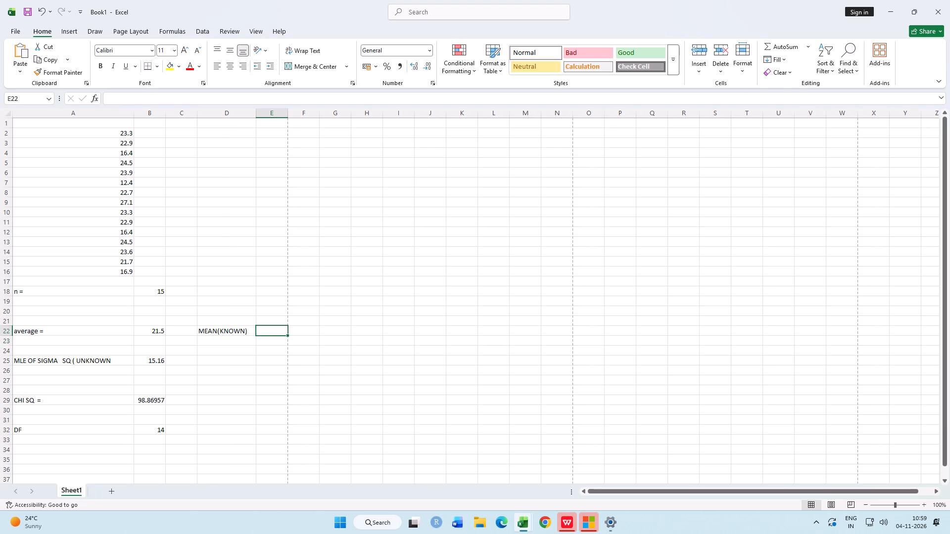
double_click(272, 329)
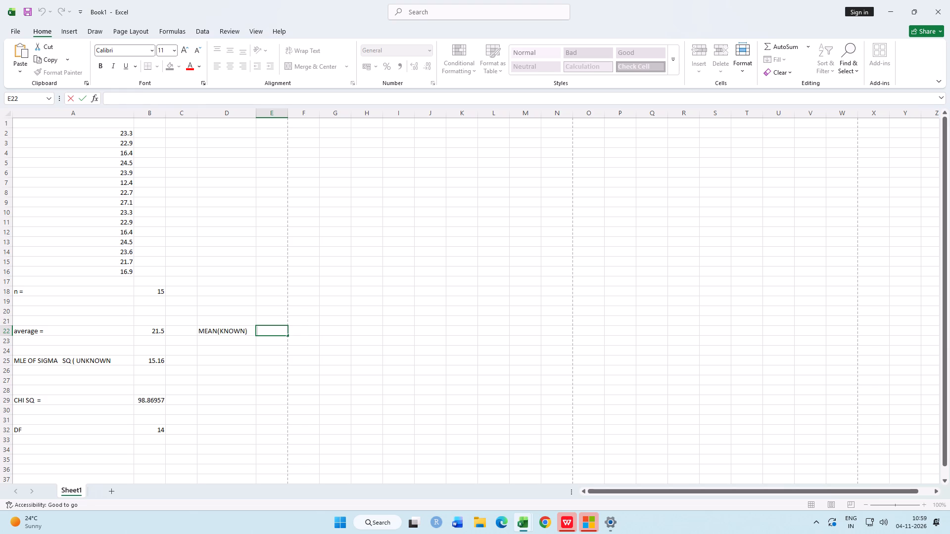
text(22)
key(BackSpace)
key(3)
double_click(213, 358)
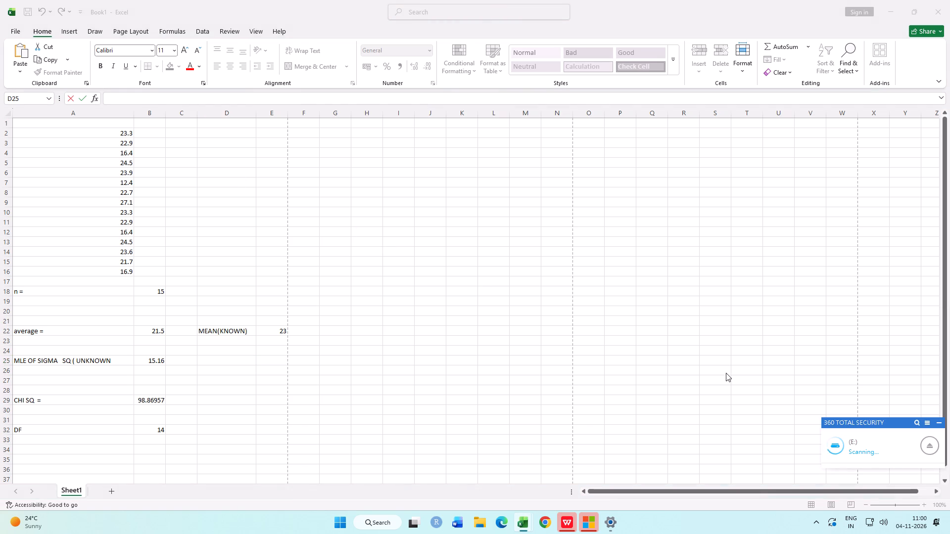
Switch to the USB Drive (E:) prompt, scan and fix the drive, and repair it with Windows error checking.
click(836, 472)
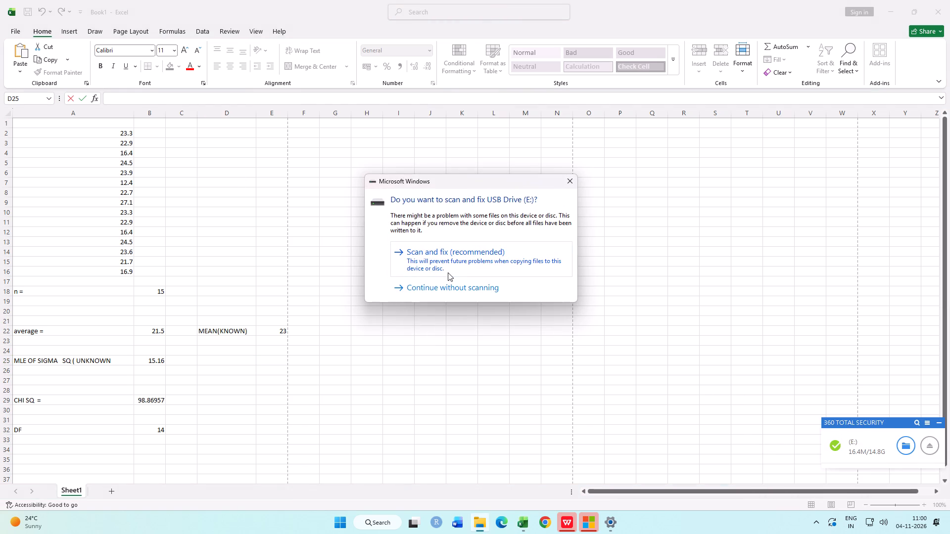
key(ctrl+s)
click(460, 256)
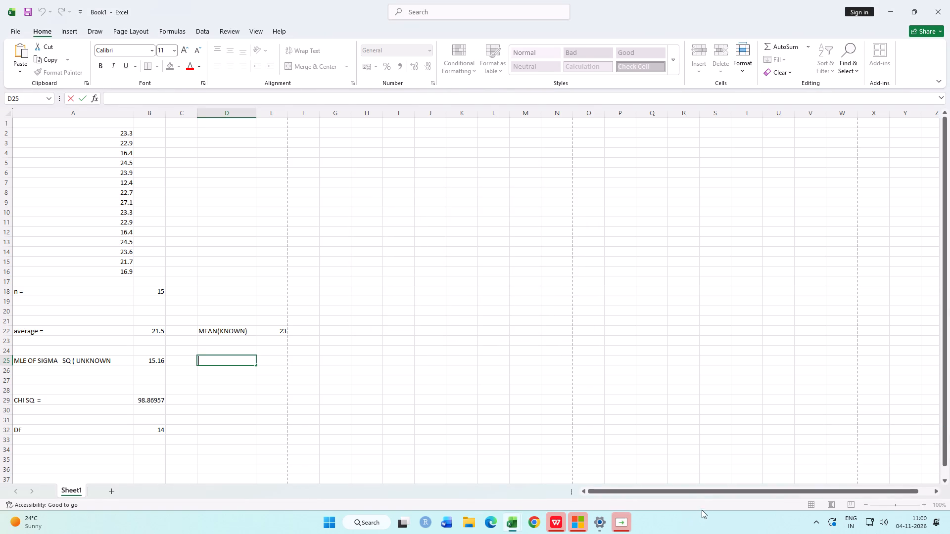
click(618, 523)
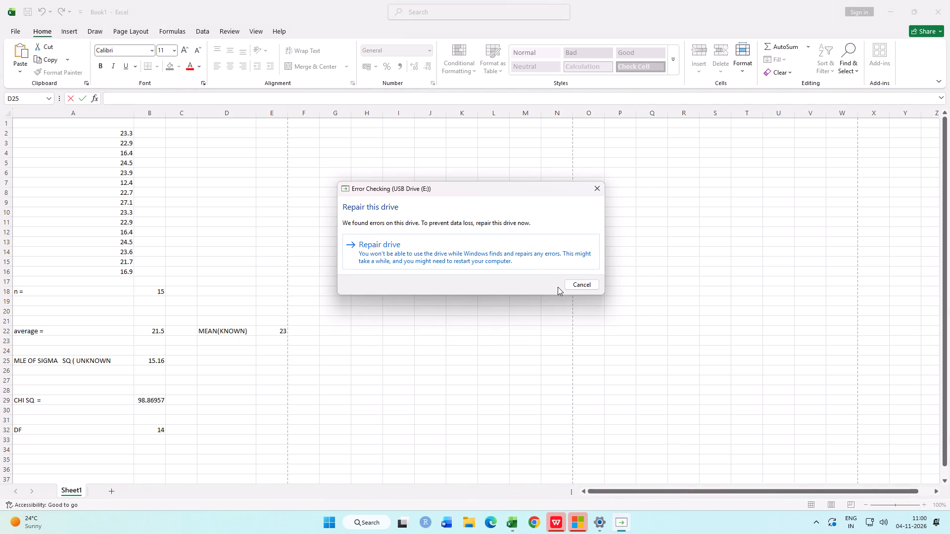
click(524, 241)
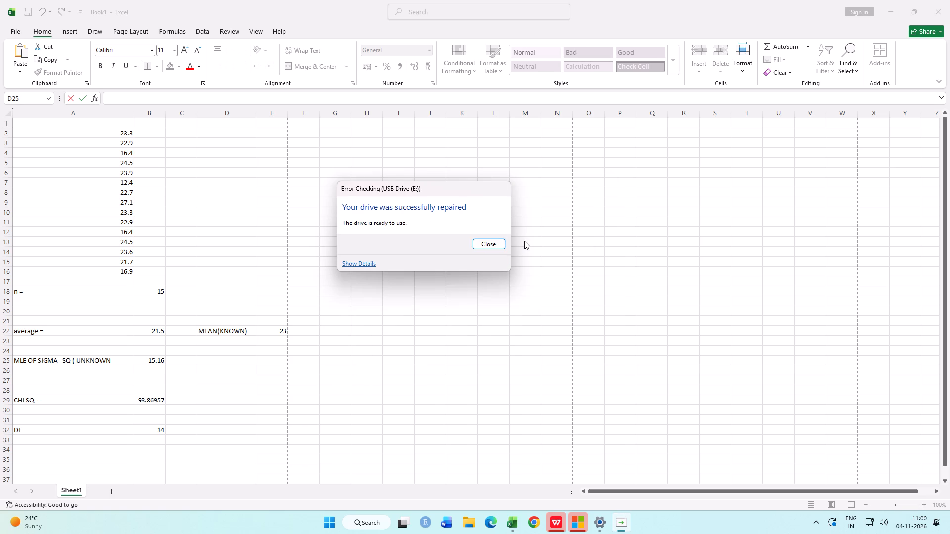
click(487, 245)
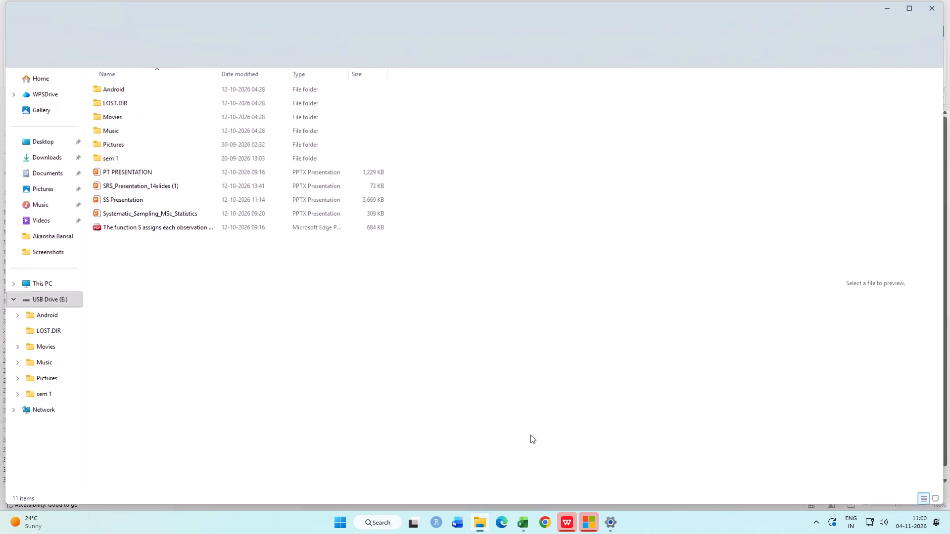
Open the sem 1 folder on USB Drive (E:) in File Explorer and preview the SB PRAC 13 worksheet.
double_click(189, 159)
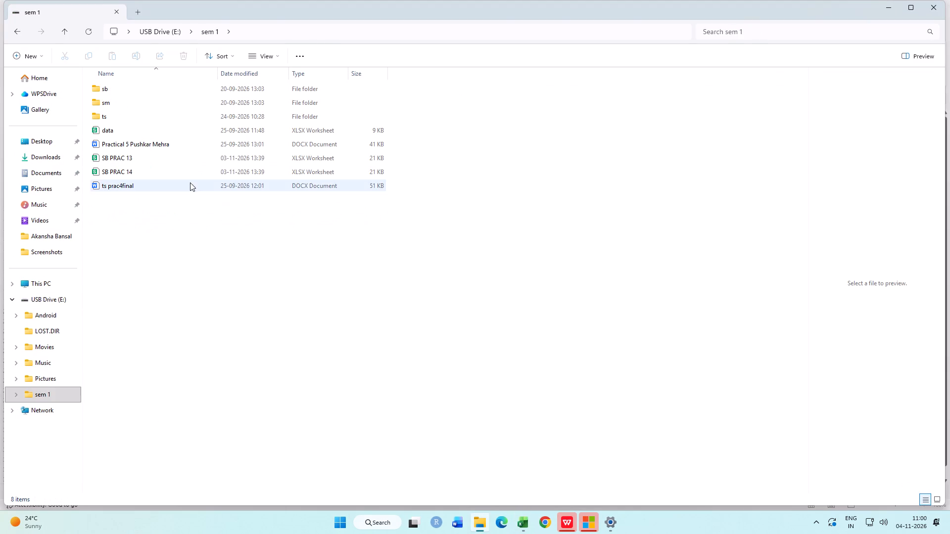
double_click(187, 156)
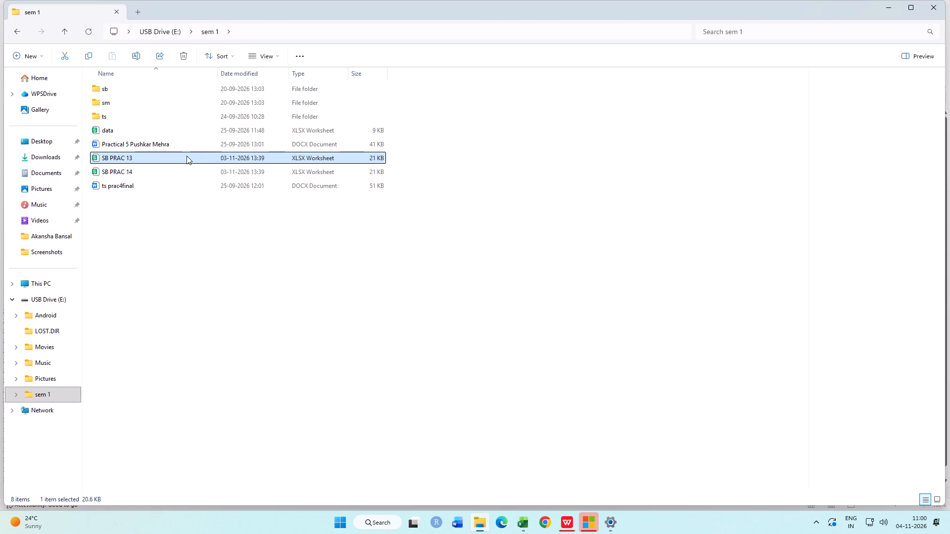
click(187, 156)
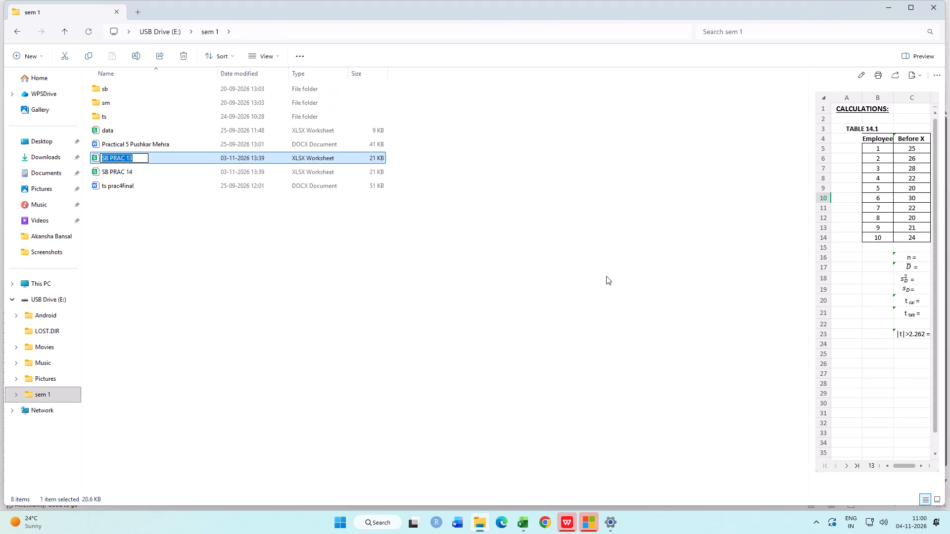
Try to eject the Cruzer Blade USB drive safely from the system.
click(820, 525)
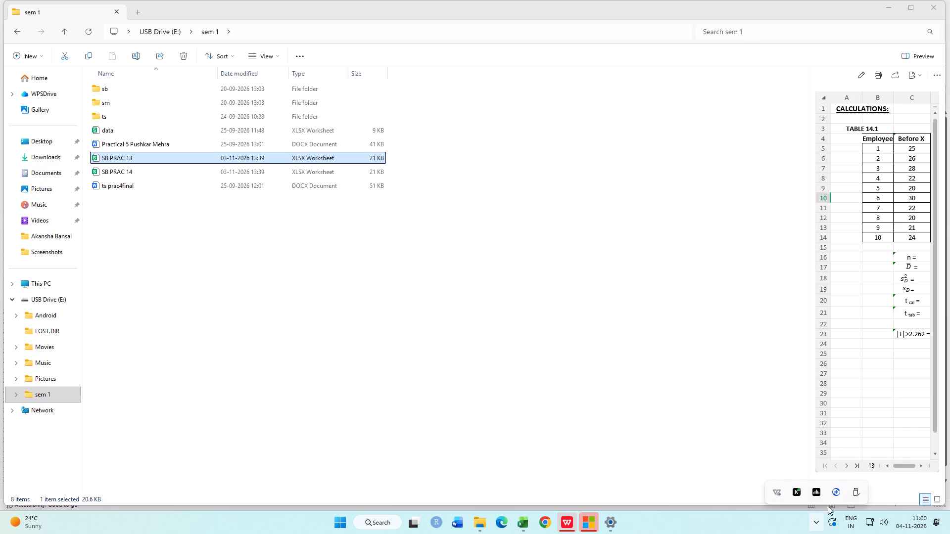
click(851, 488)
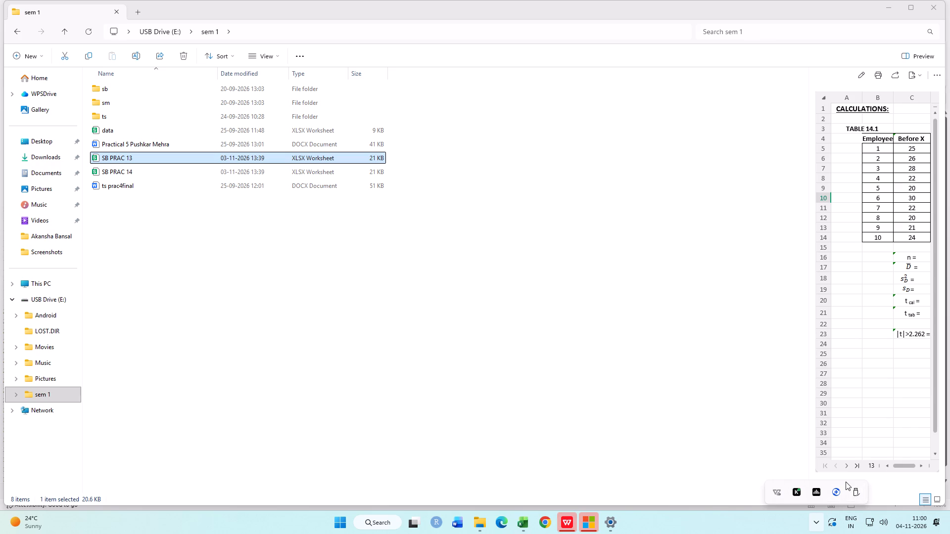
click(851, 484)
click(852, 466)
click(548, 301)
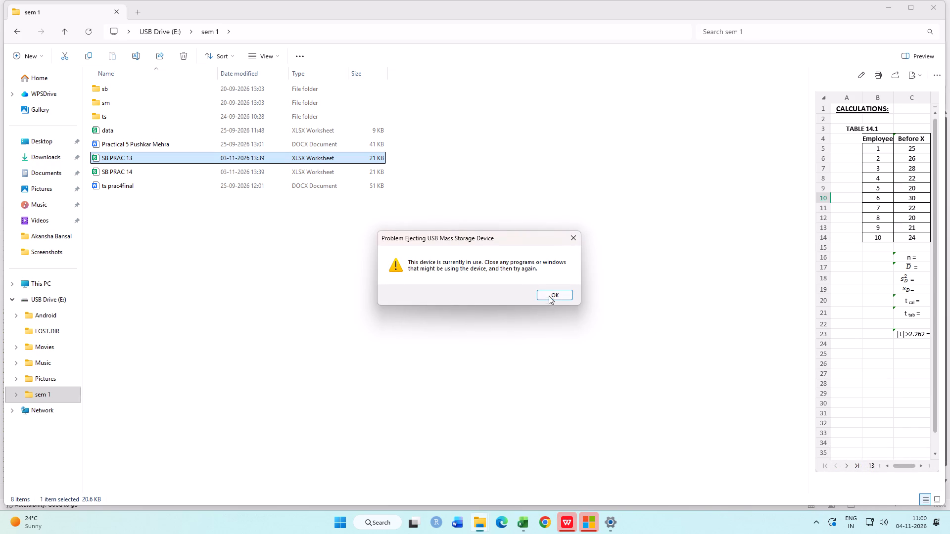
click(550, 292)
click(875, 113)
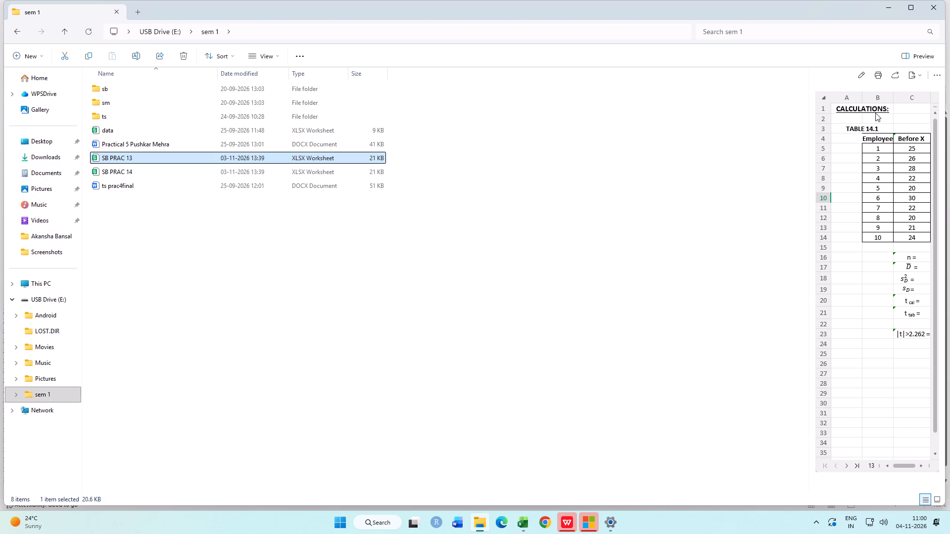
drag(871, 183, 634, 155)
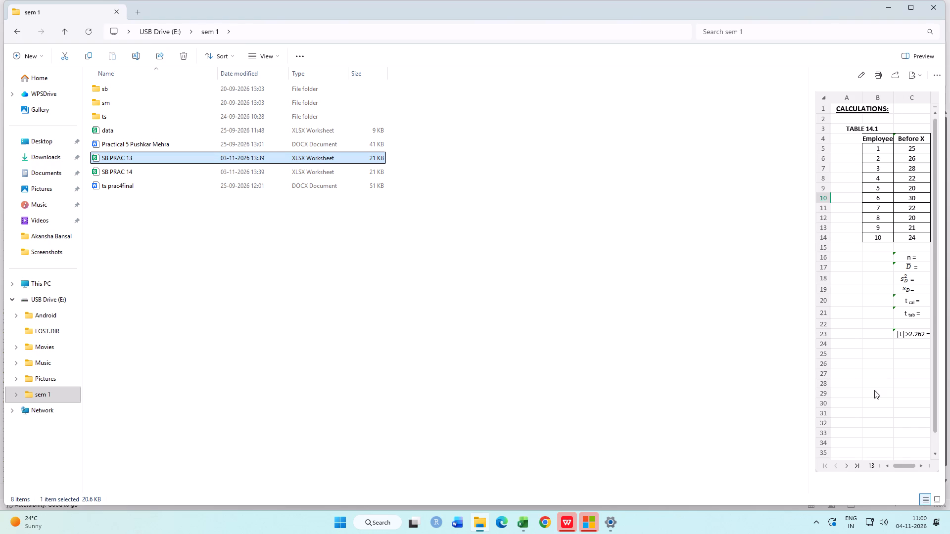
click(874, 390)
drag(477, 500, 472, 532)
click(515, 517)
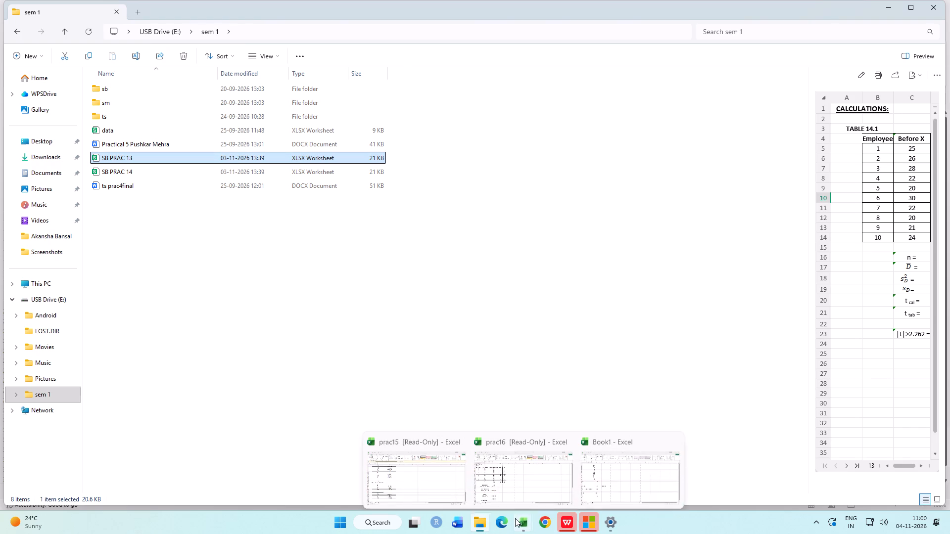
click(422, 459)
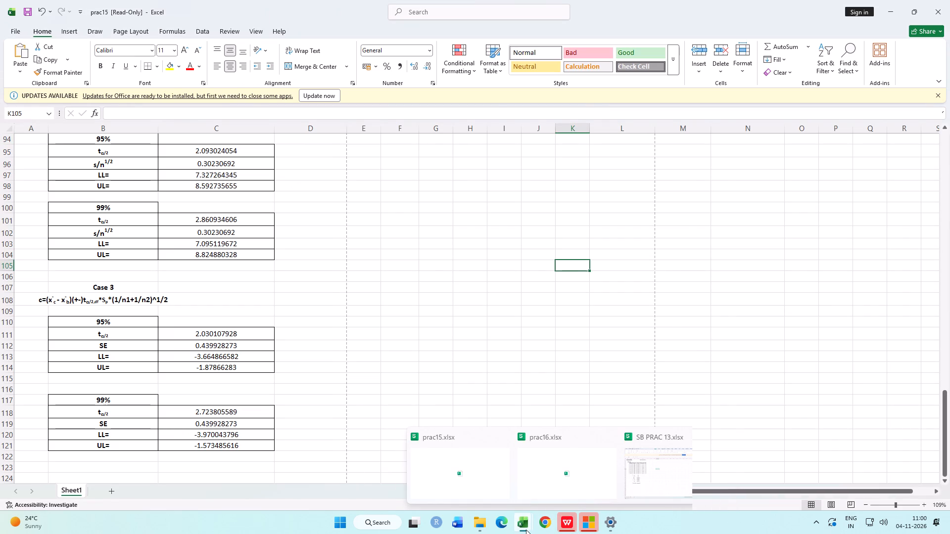
Open SB PRAC 13 from the sem 1 folder in Excel as read-only and view its name cell E1.
click(470, 477)
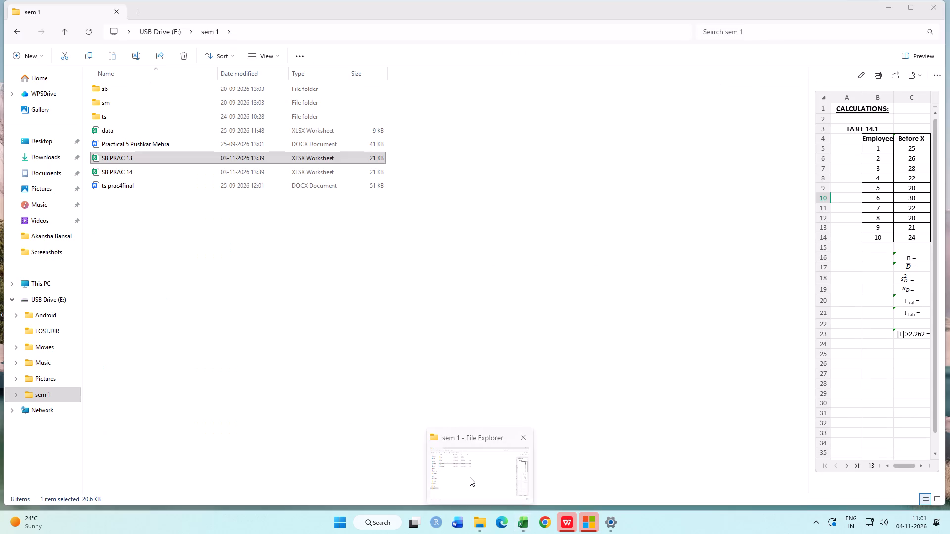
right_click(329, 152)
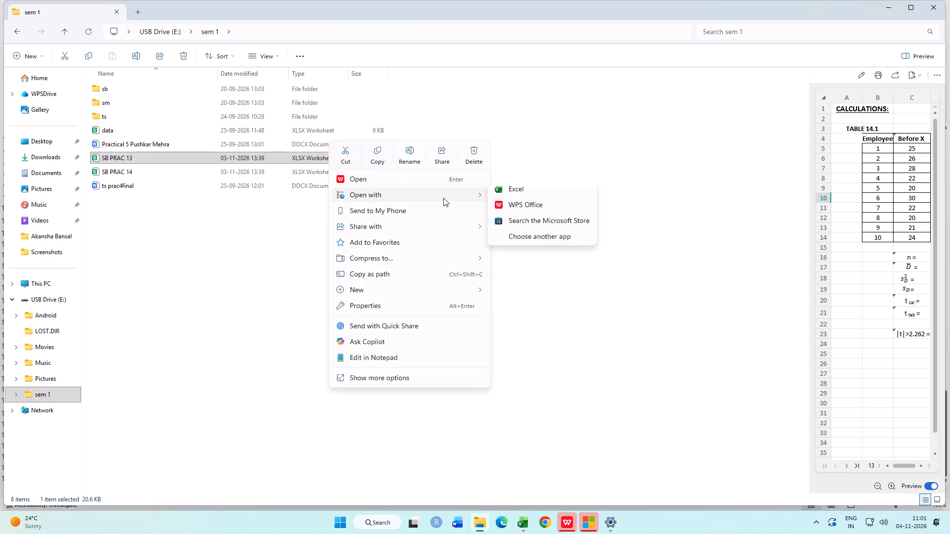
click(536, 195)
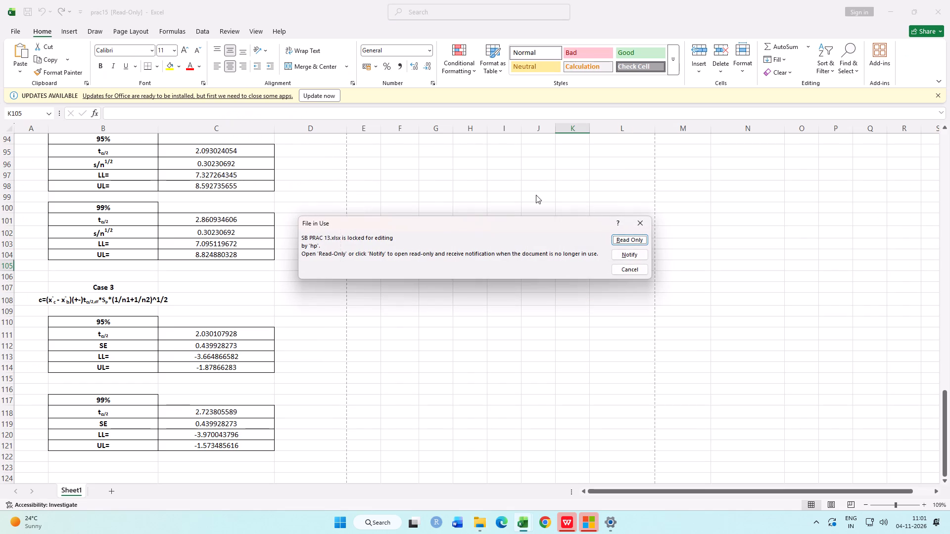
click(631, 239)
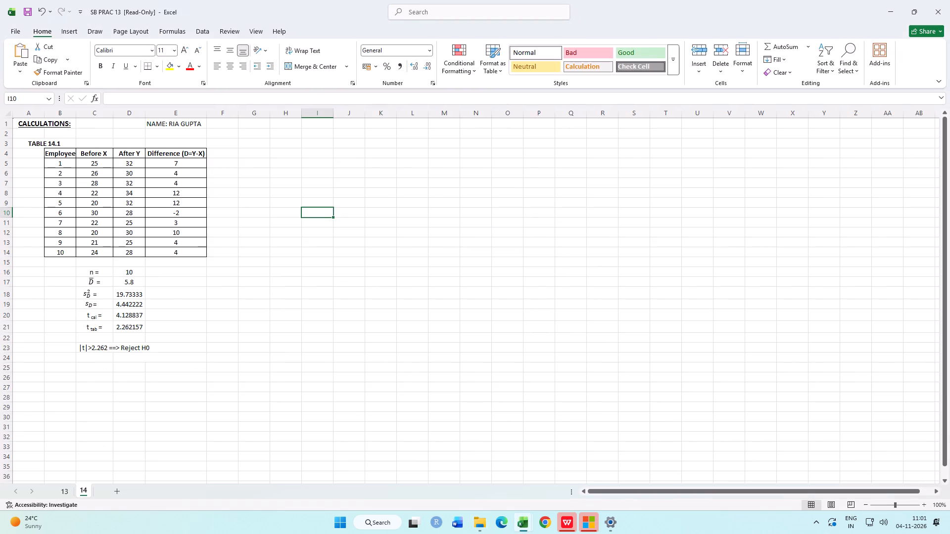
scroll(329, 214, up, 3)
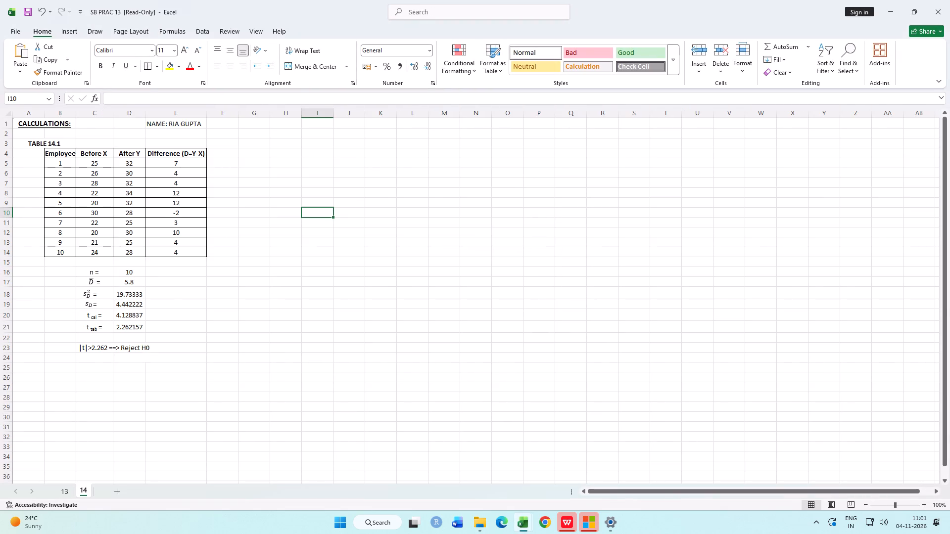
click(191, 126)
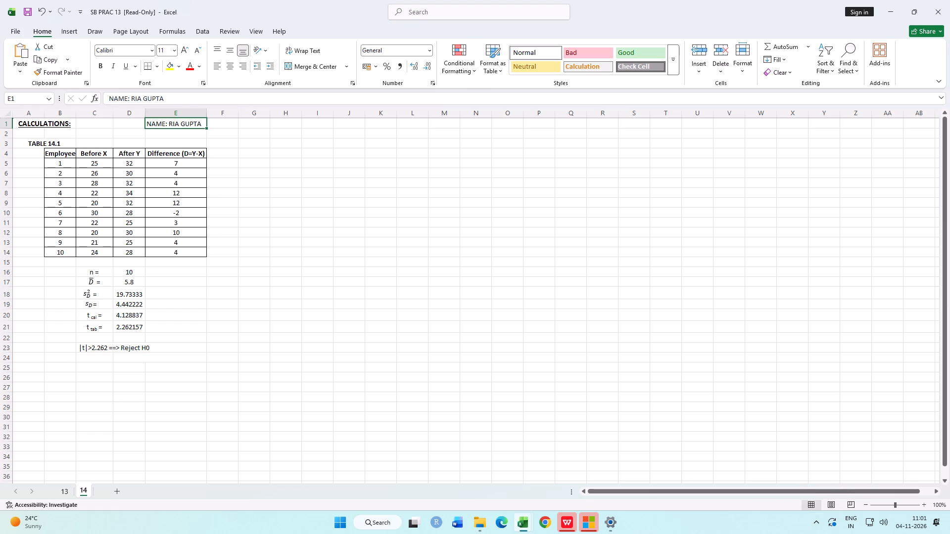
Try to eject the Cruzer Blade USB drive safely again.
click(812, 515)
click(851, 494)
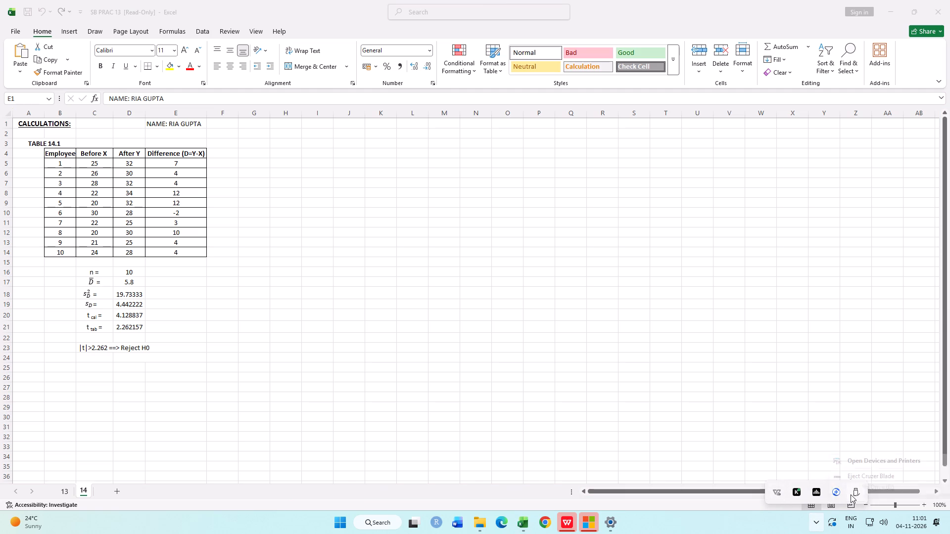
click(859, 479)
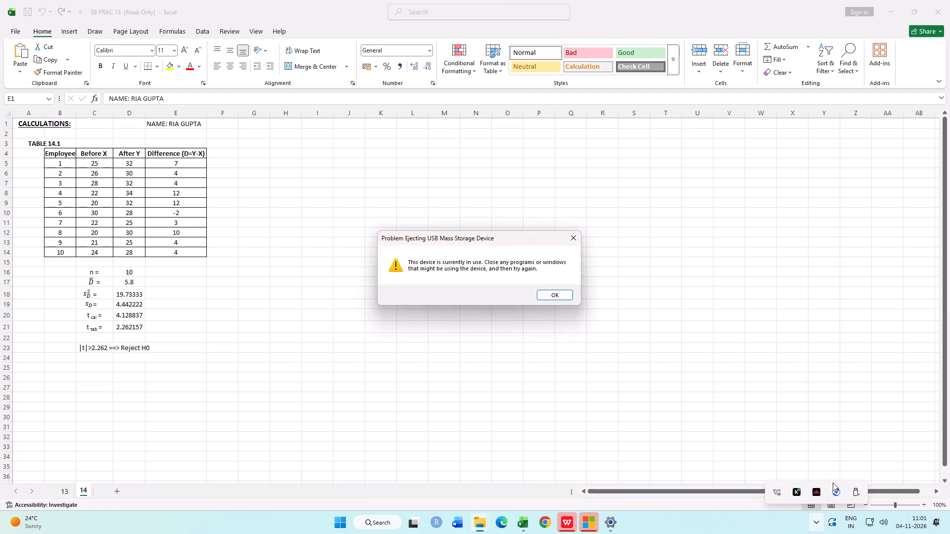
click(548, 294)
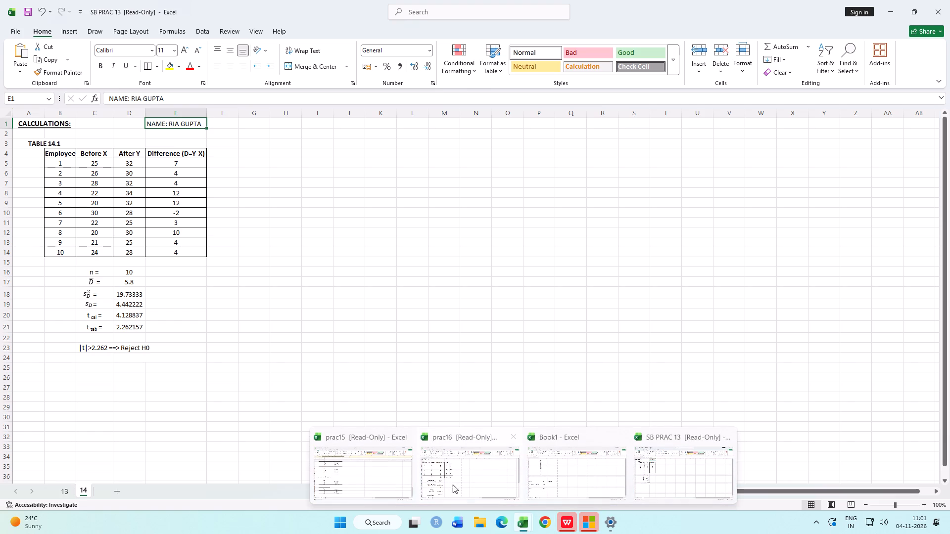
Switch to the Book1 workbook and begin a label in cell D25 with the text MLE OF.
click(579, 471)
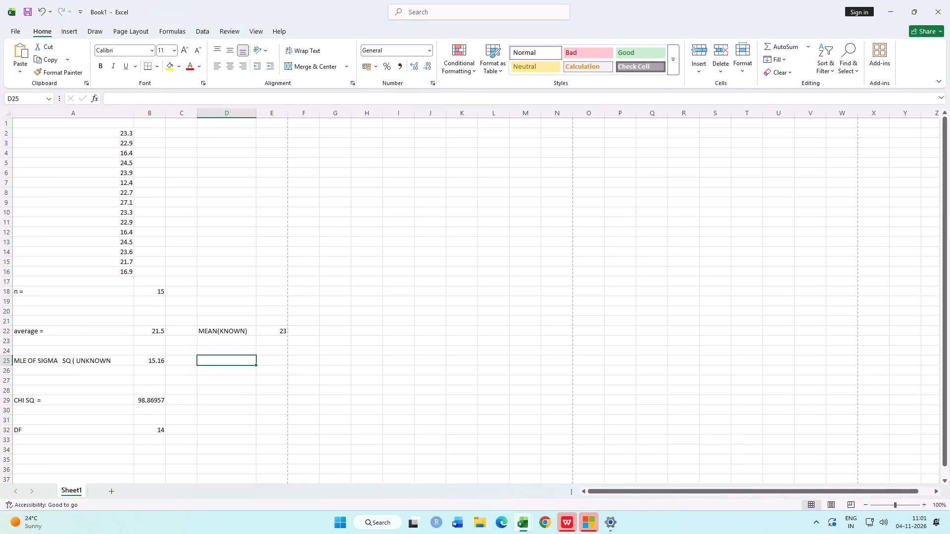
click(218, 364)
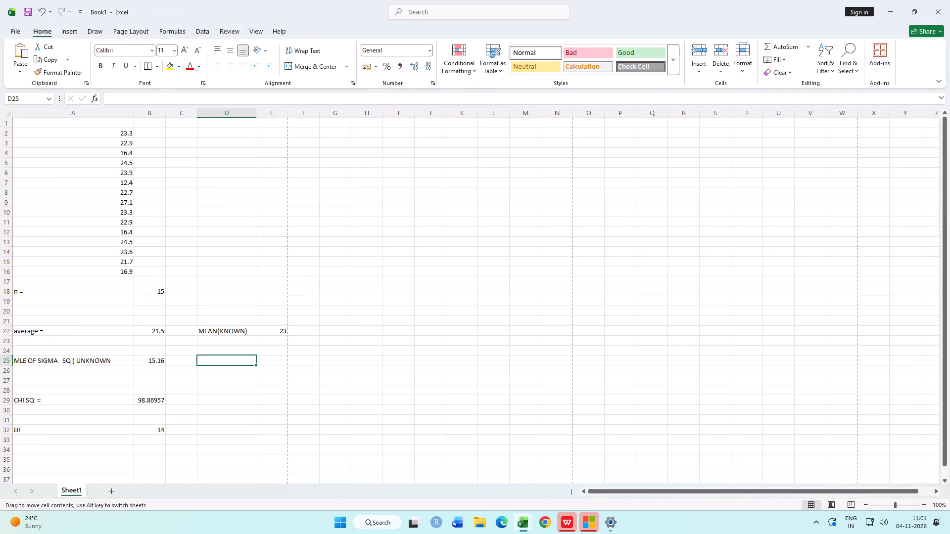
double_click(218, 363)
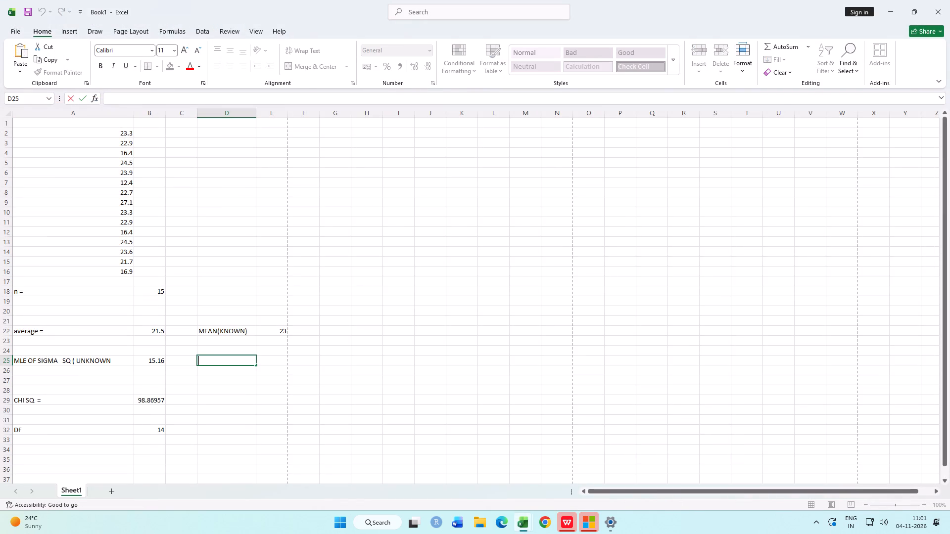
key(m)
text(LE)
key(space)
text(OG)
key(BackSpace)
key(f)
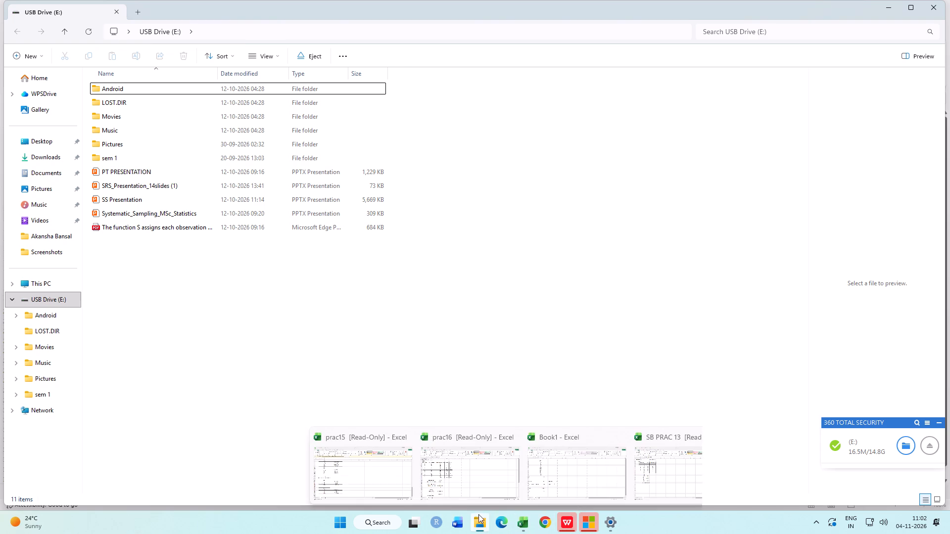
Switch to the USB Drive (E:) window in File Explorer.
click(484, 478)
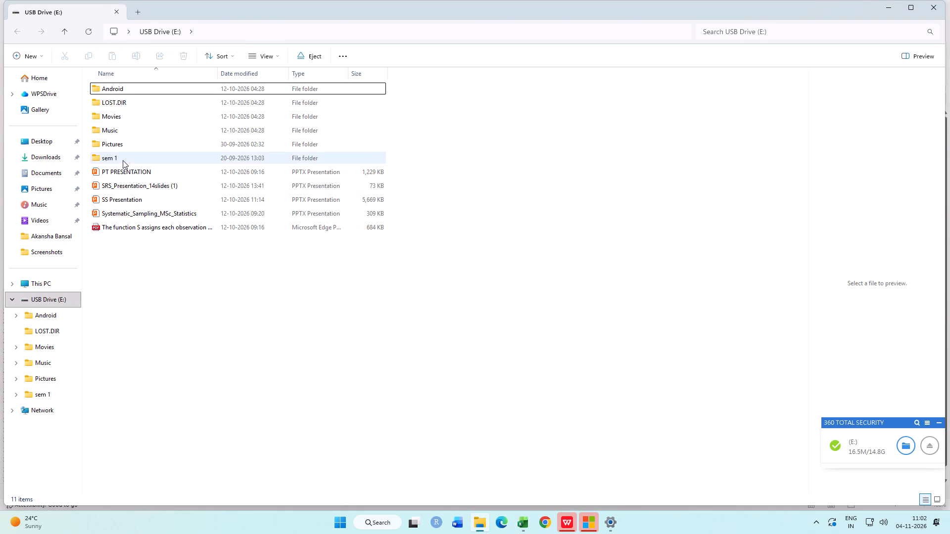